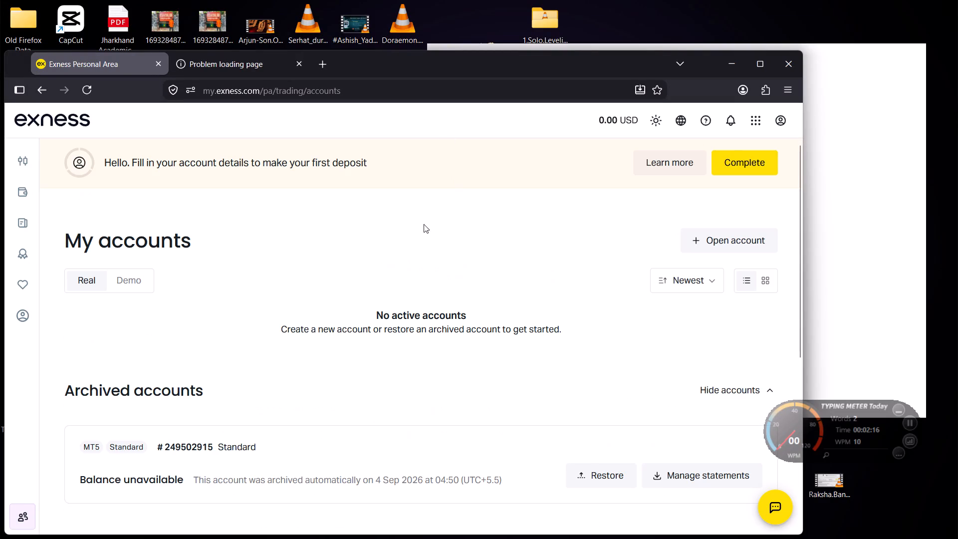
Show the demo trading accounts and launch the Exness Terminal.
{"action": "left_click", "coordinate": [135, 279]}
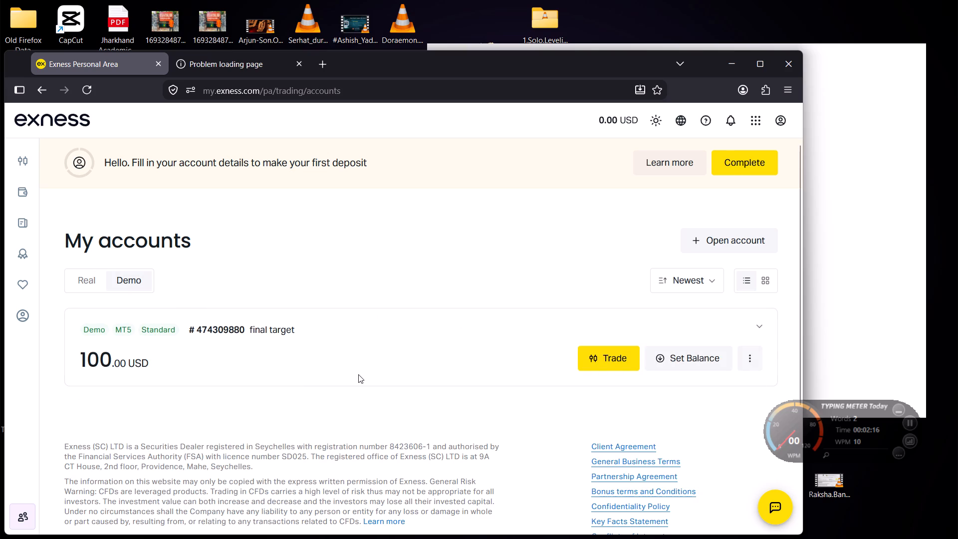
{"action": "scroll", "coordinate": [358, 374], "scroll_direction": "down", "scroll_amount": 3}
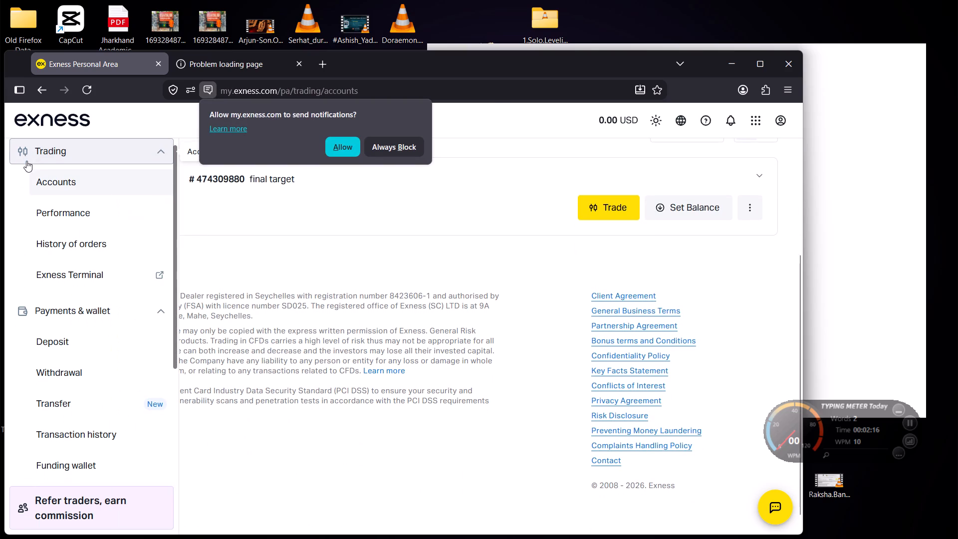
{"action": "left_click", "coordinate": [92, 277]}
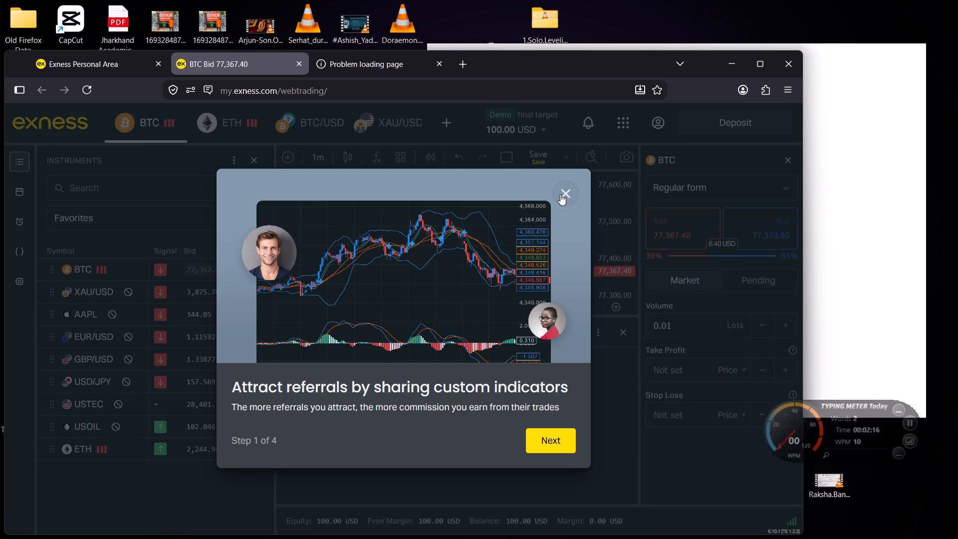
Dismiss the custom indicators introduction and collapse the open positions area beneath the Bitcoin chart.
{"action": "left_click", "coordinate": [560, 194]}
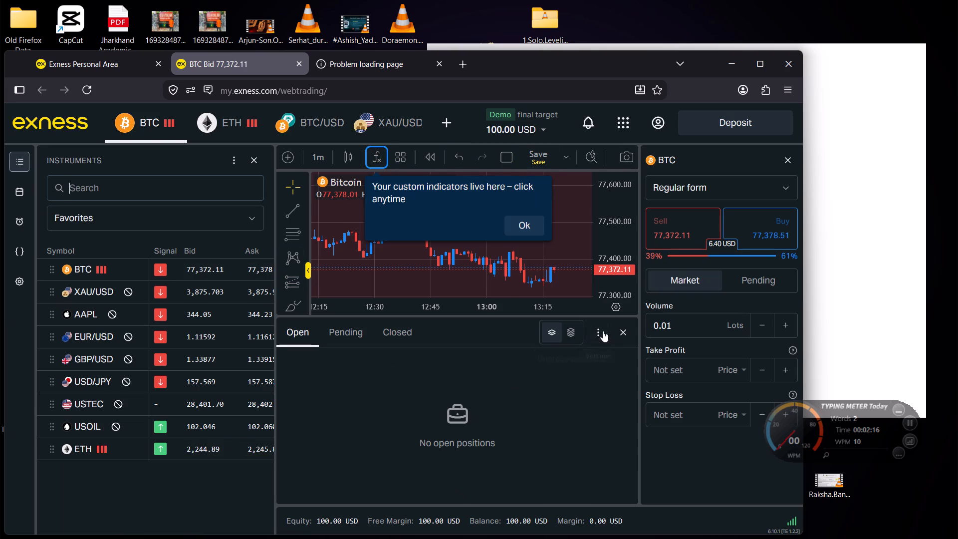
{"action": "left_click", "coordinate": [623, 330]}
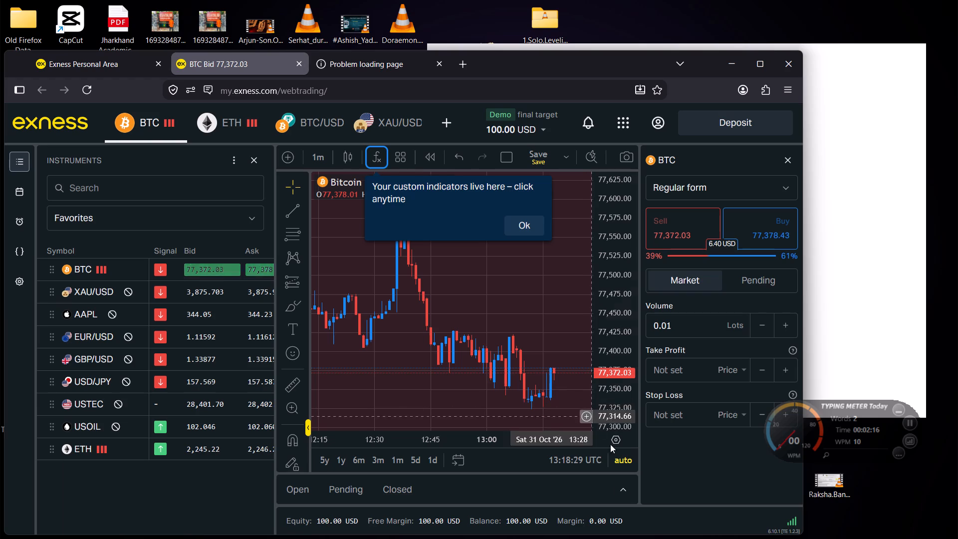
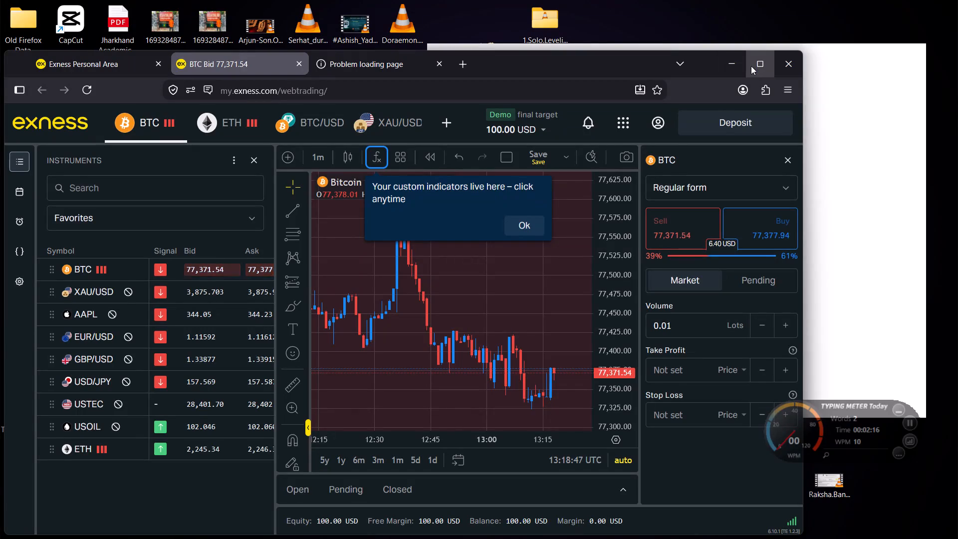
Maximize the browser window, dismiss the chart hints and expand the Bitcoin chart to full screen.
{"action": "left_click", "coordinate": [762, 65]}
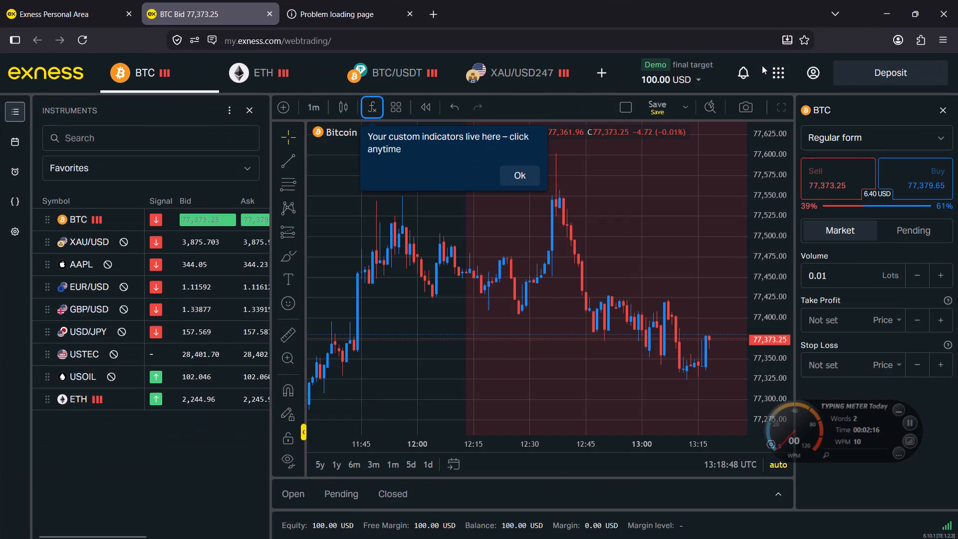
{"action": "left_click", "coordinate": [508, 172]}
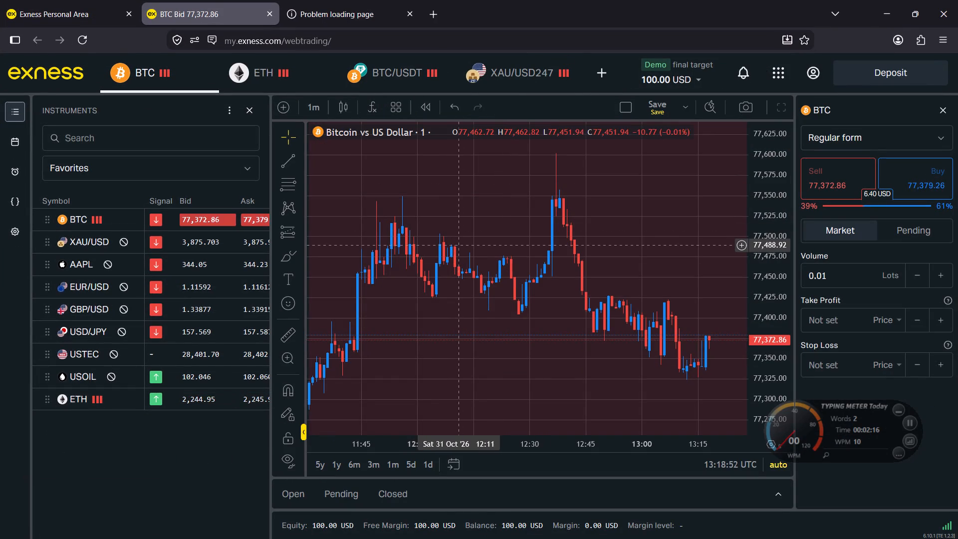
{"action": "scroll", "coordinate": [459, 245], "scroll_direction": "down", "scroll_amount": 1}
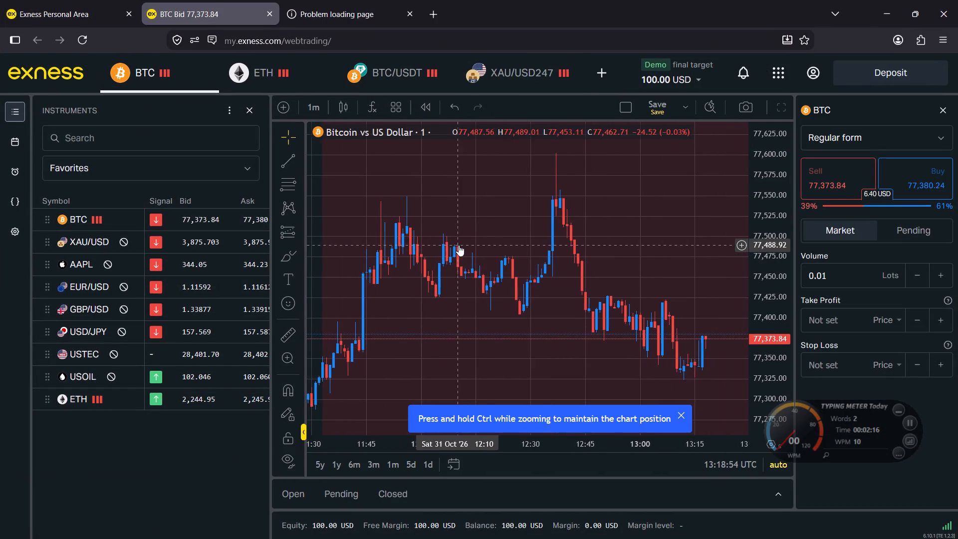
{"action": "scroll", "coordinate": [459, 245], "scroll_direction": "down", "scroll_amount": 1}
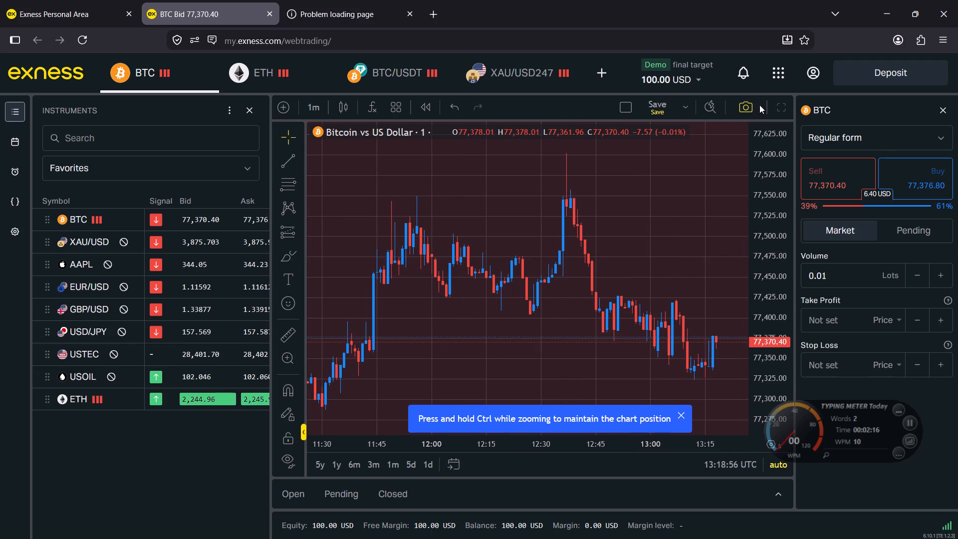
{"action": "left_click", "coordinate": [780, 105]}
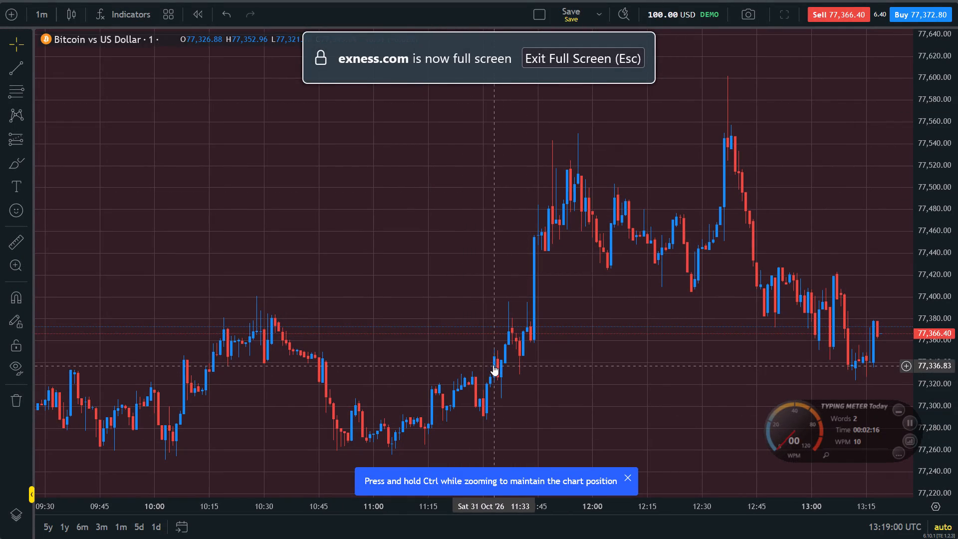
{"action": "left_click_drag", "start_coordinate": [493, 365], "coordinate": [494, 371]}
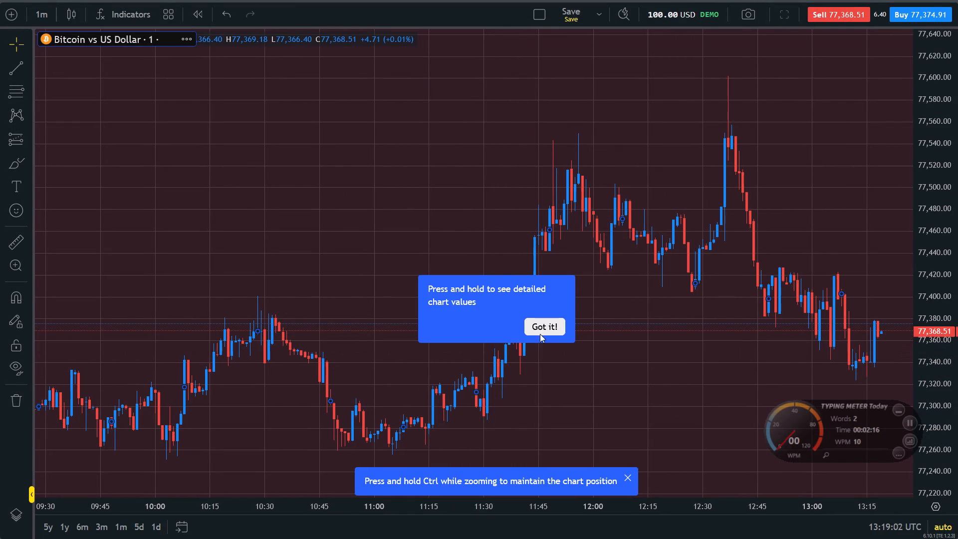
{"action": "left_click", "coordinate": [539, 328]}
Recolour the rising candles' body, borders and wick from blue to teal green in the chart settings.
{"action": "double_click", "coordinate": [519, 337]}
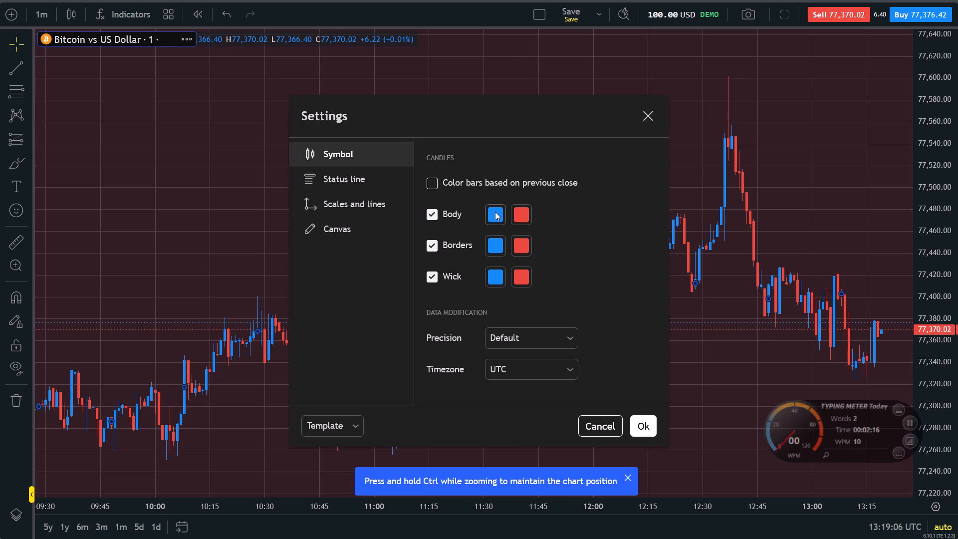
{"action": "left_click", "coordinate": [495, 212]}
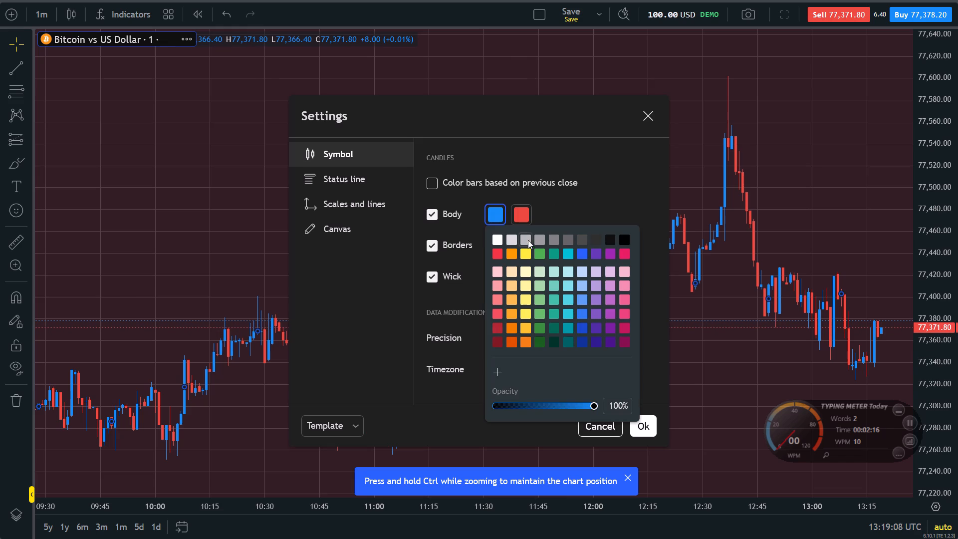
{"action": "left_click", "coordinate": [552, 253]}
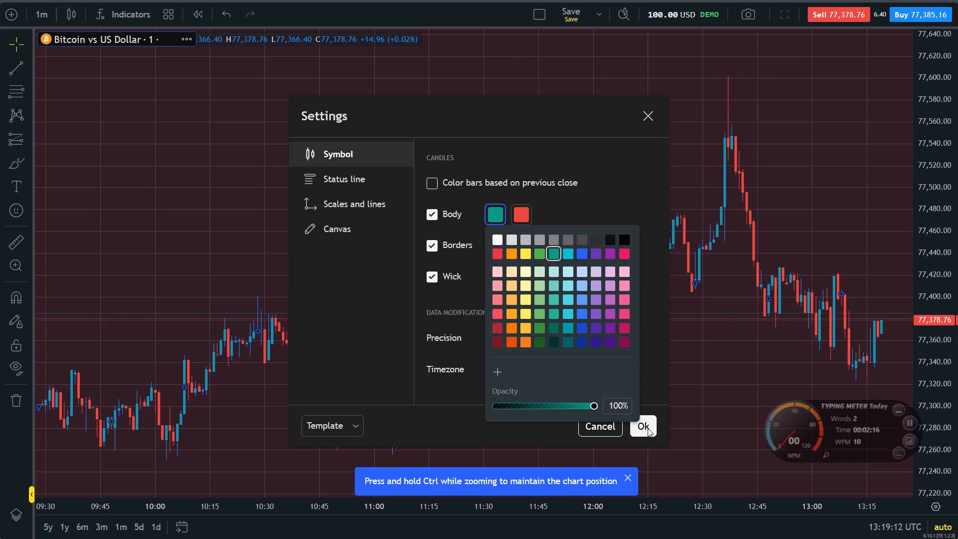
{"action": "left_click_drag", "start_coordinate": [466, 289], "coordinate": [473, 284]}
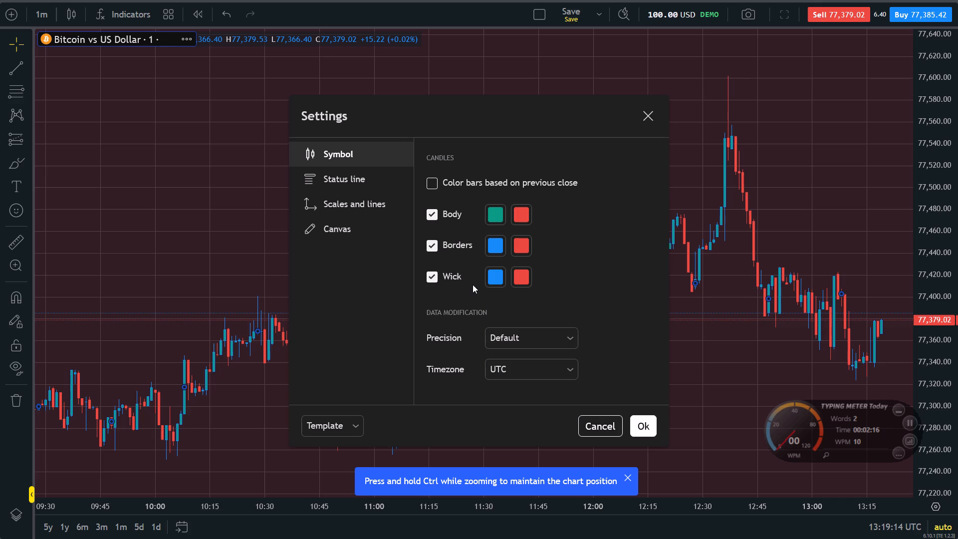
{"action": "left_click_drag", "start_coordinate": [473, 284], "coordinate": [495, 251]}
{"action": "left_click", "coordinate": [495, 251]}
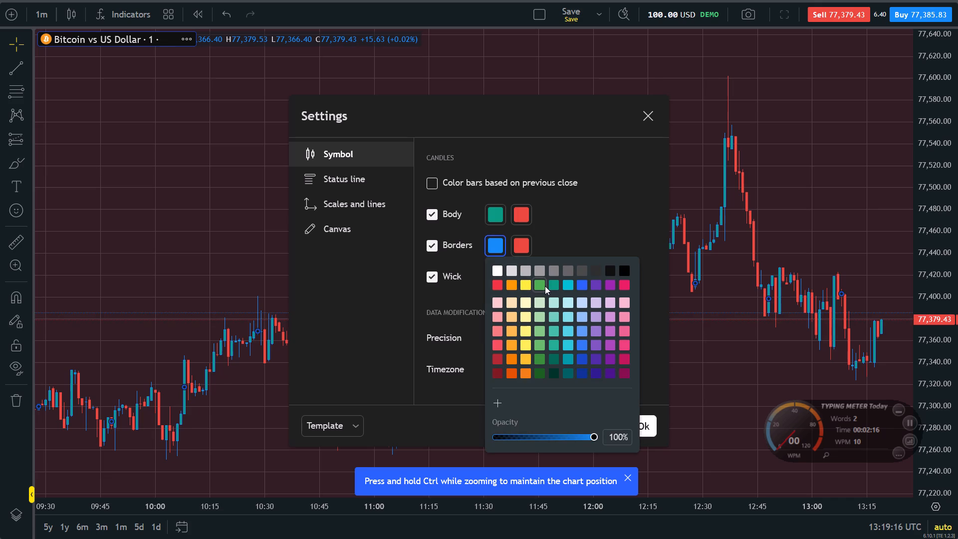
{"action": "left_click", "coordinate": [554, 282]}
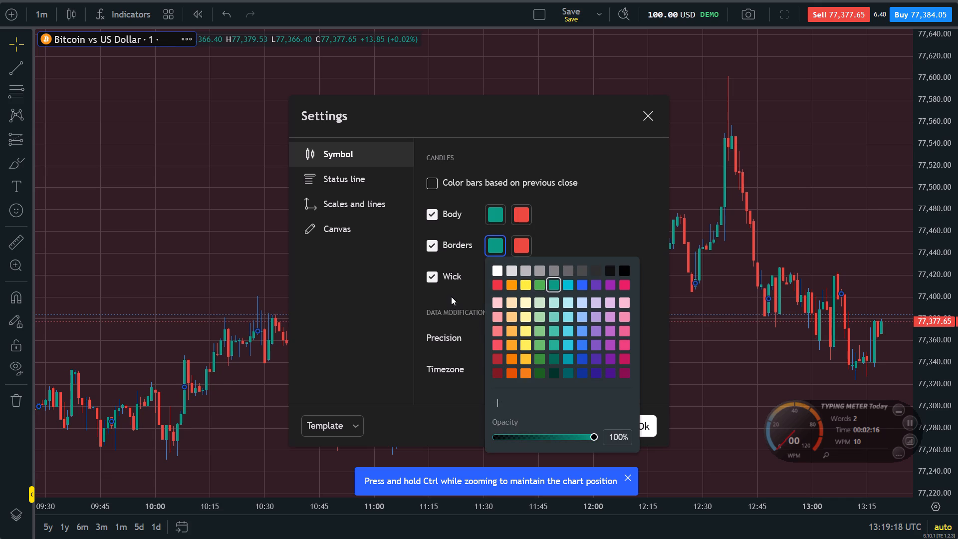
{"action": "left_click", "coordinate": [451, 293]}
{"action": "left_click", "coordinate": [499, 275]}
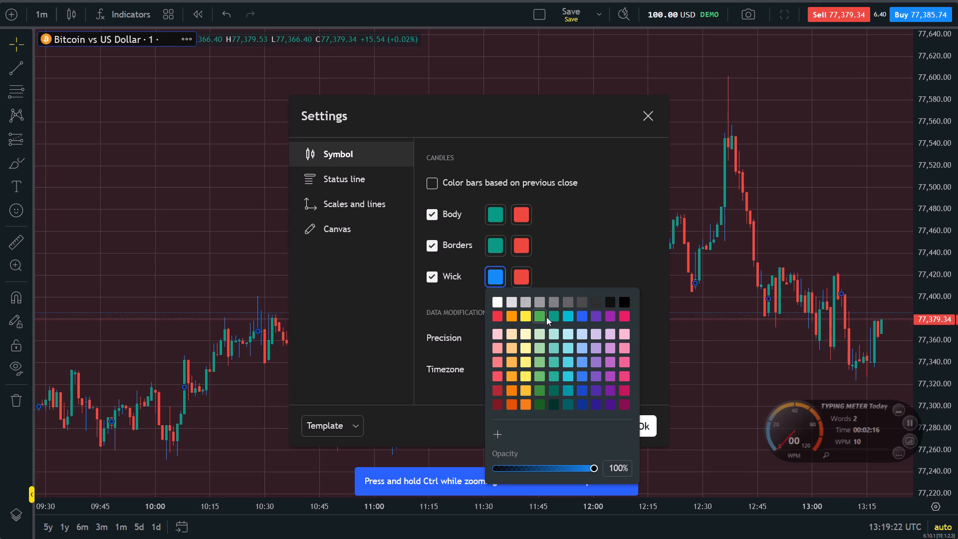
{"action": "left_click", "coordinate": [551, 315]}
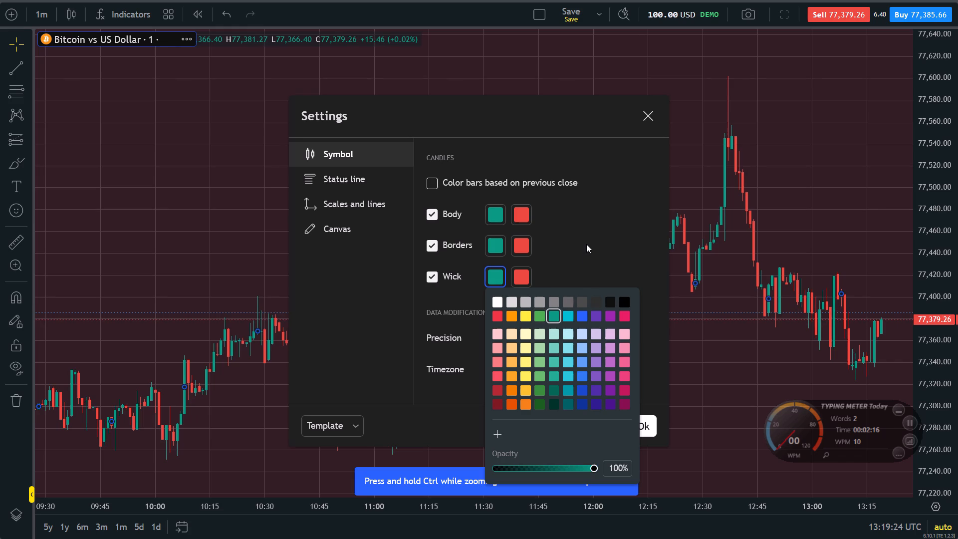
{"action": "left_click", "coordinate": [644, 429]}
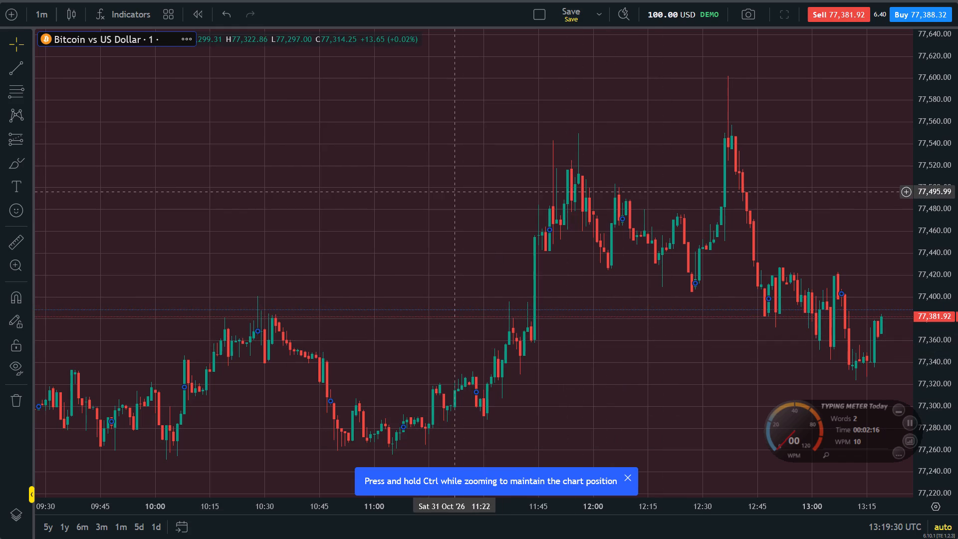
Search the indicators for rsi and add the Relative Strength Index to the Bitcoin chart twice.
{"action": "left_click_drag", "start_coordinate": [453, 191], "coordinate": [350, 225]}
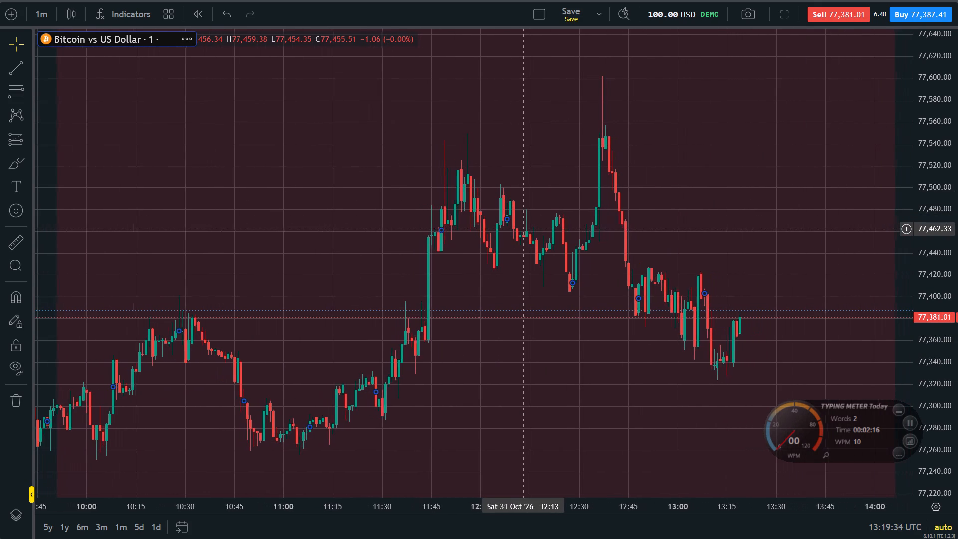
{"action": "left_click_drag", "start_coordinate": [922, 127], "coordinate": [929, 275]}
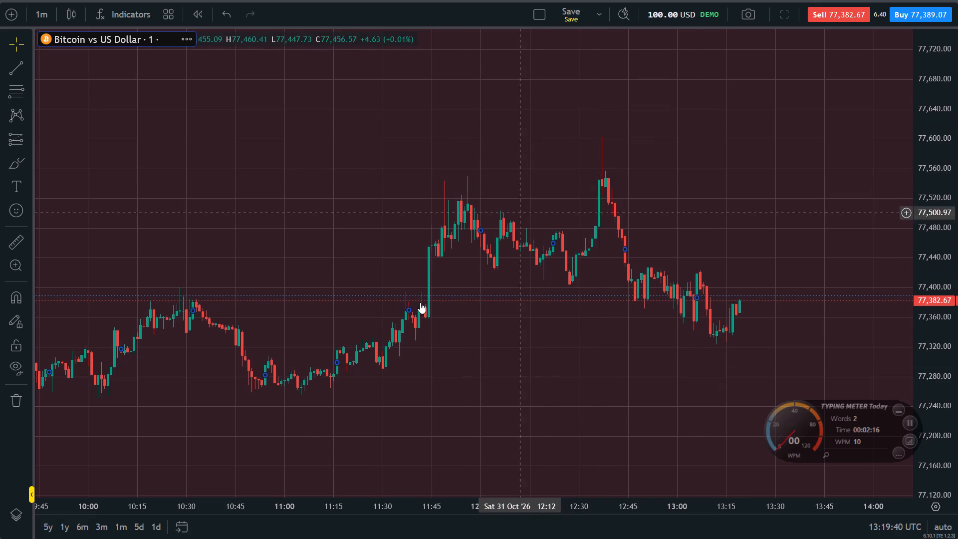
{"action": "left_click", "coordinate": [109, 17]}
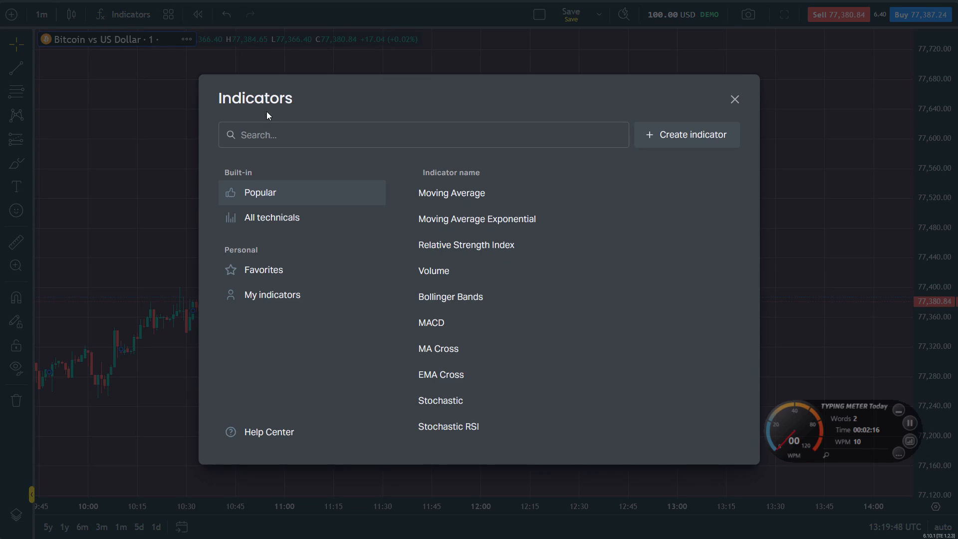
{"action": "left_click", "coordinate": [272, 131]}
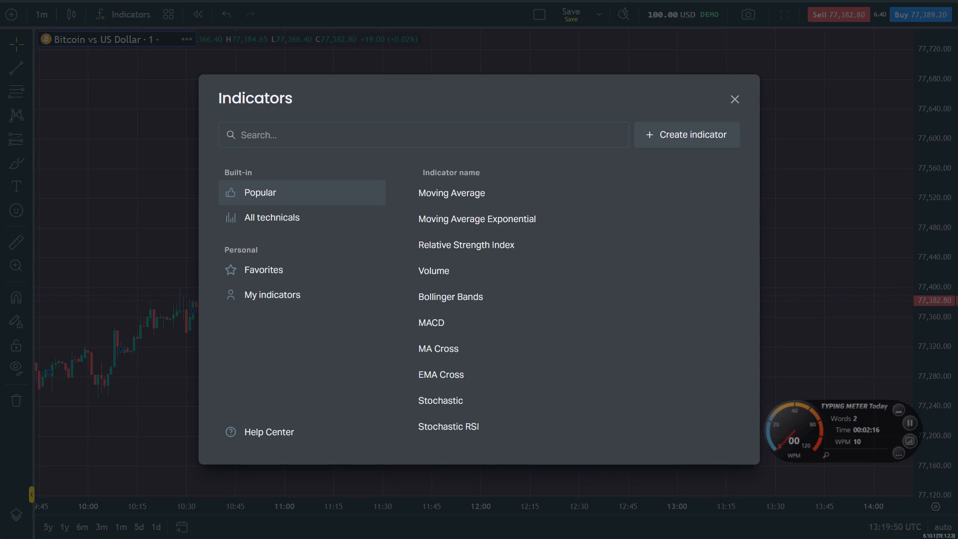
{"action": "type", "text": "rsi"}
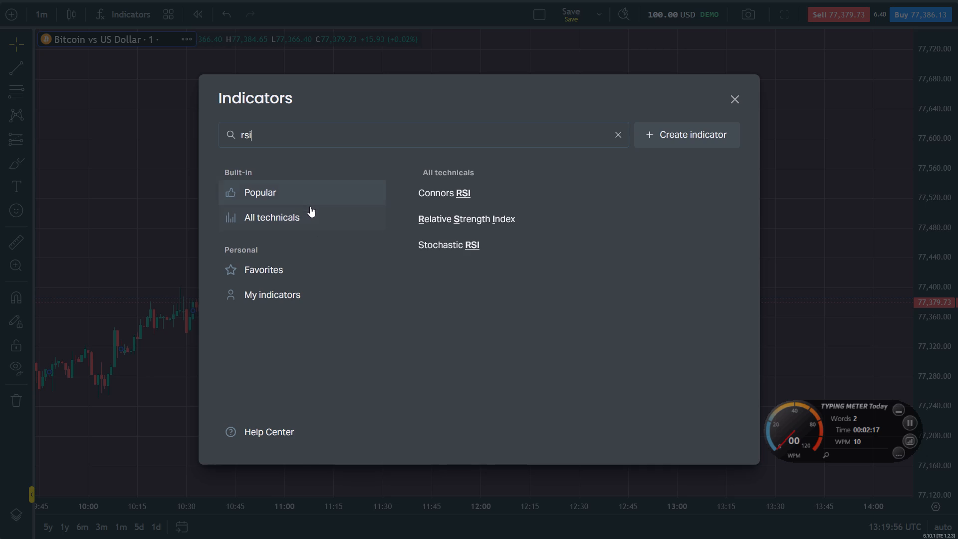
{"action": "left_click", "coordinate": [436, 215]}
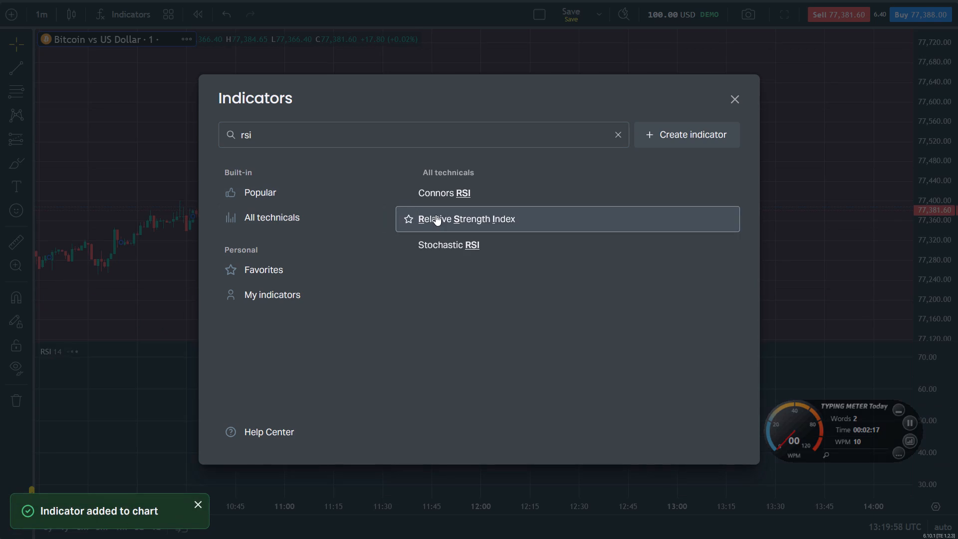
{"action": "left_click", "coordinate": [436, 215]}
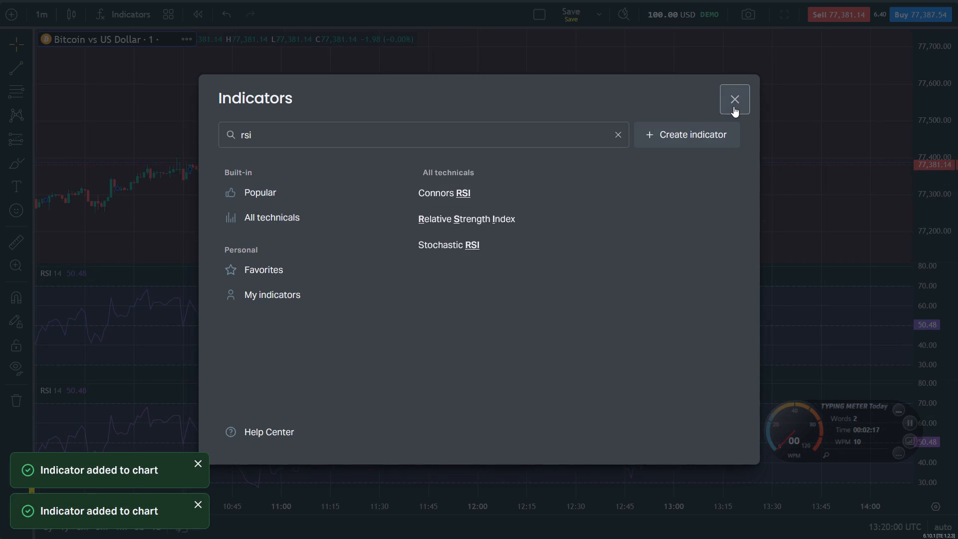
{"action": "left_click", "coordinate": [733, 106]}
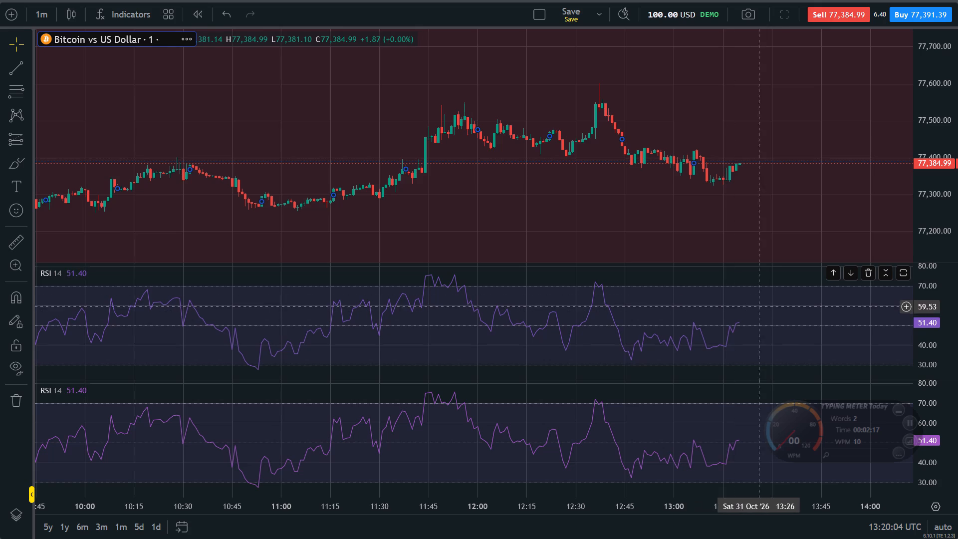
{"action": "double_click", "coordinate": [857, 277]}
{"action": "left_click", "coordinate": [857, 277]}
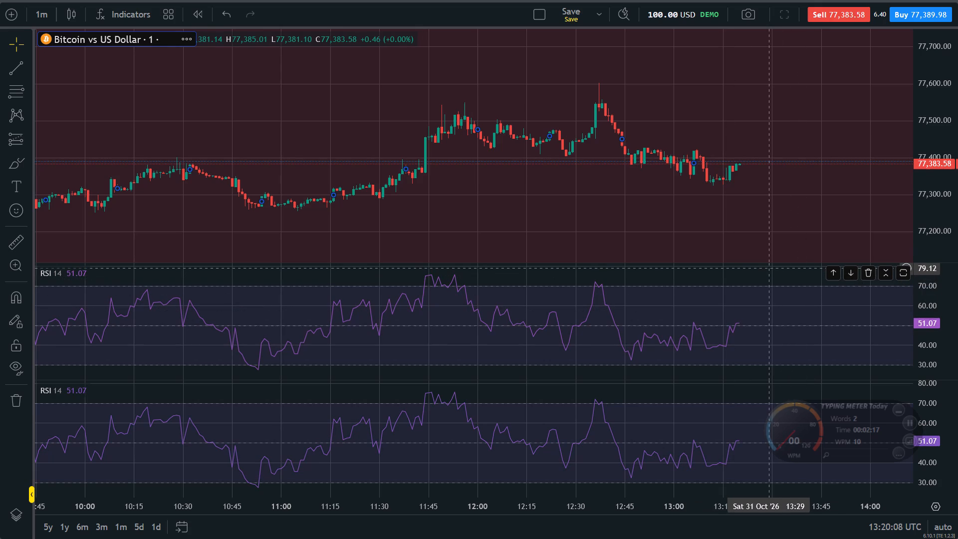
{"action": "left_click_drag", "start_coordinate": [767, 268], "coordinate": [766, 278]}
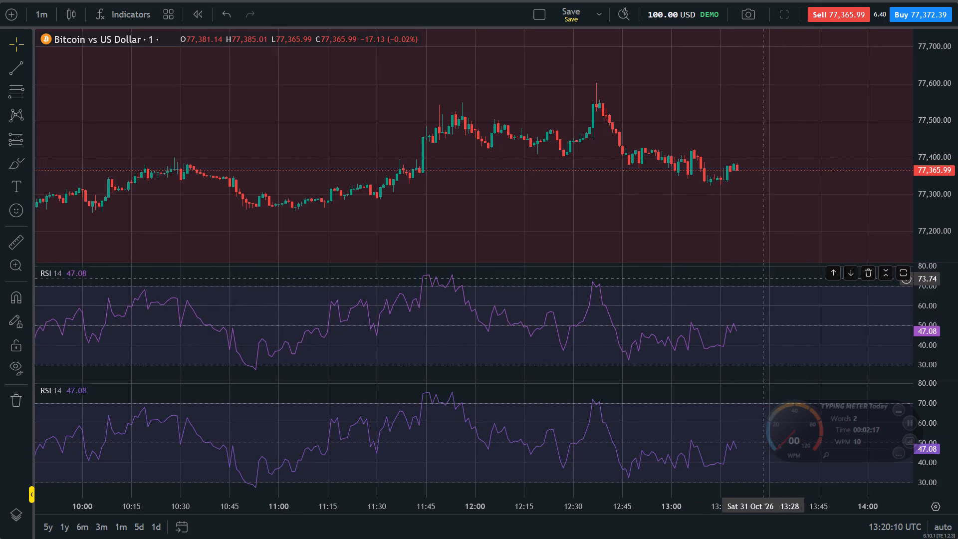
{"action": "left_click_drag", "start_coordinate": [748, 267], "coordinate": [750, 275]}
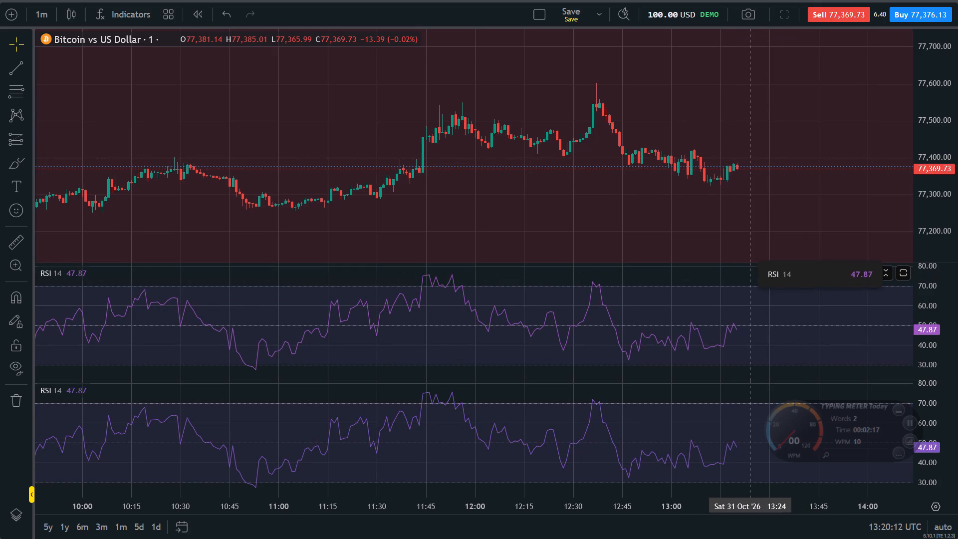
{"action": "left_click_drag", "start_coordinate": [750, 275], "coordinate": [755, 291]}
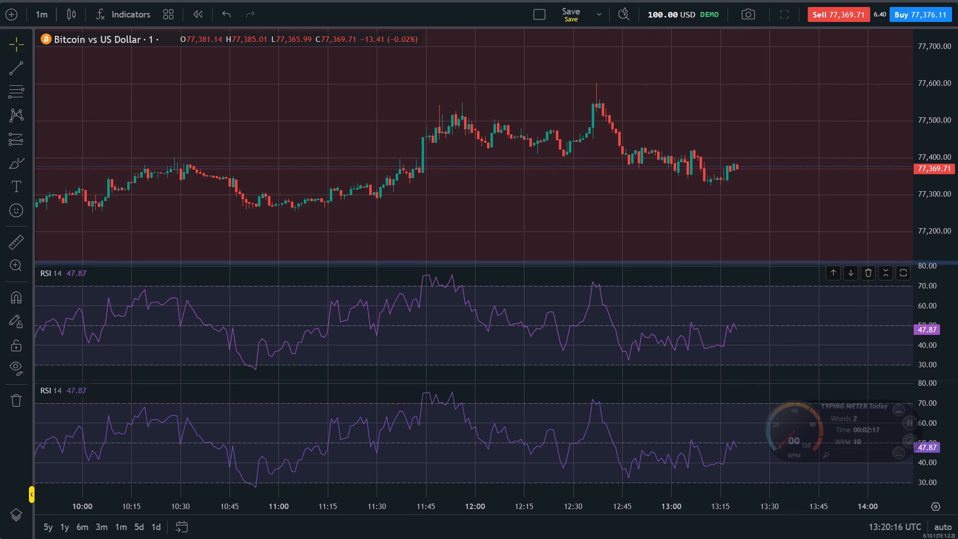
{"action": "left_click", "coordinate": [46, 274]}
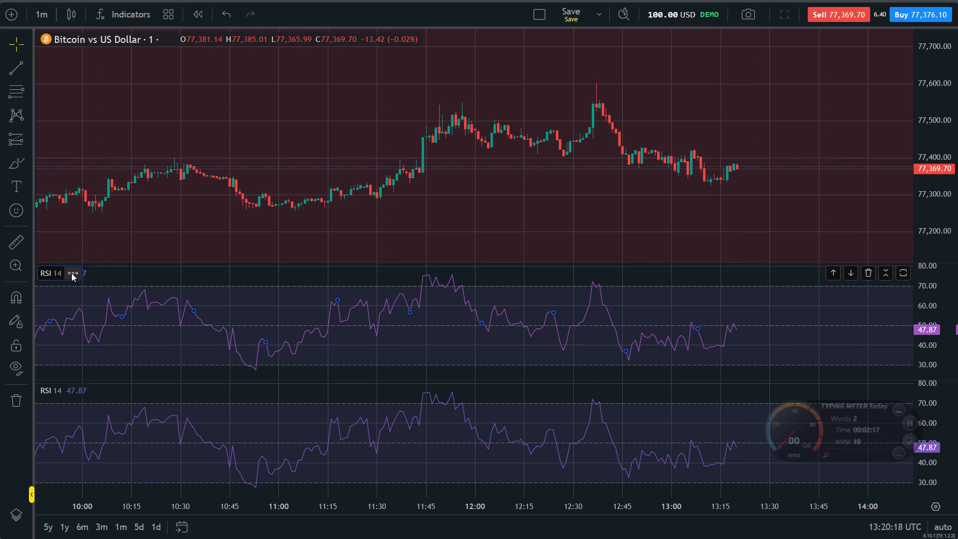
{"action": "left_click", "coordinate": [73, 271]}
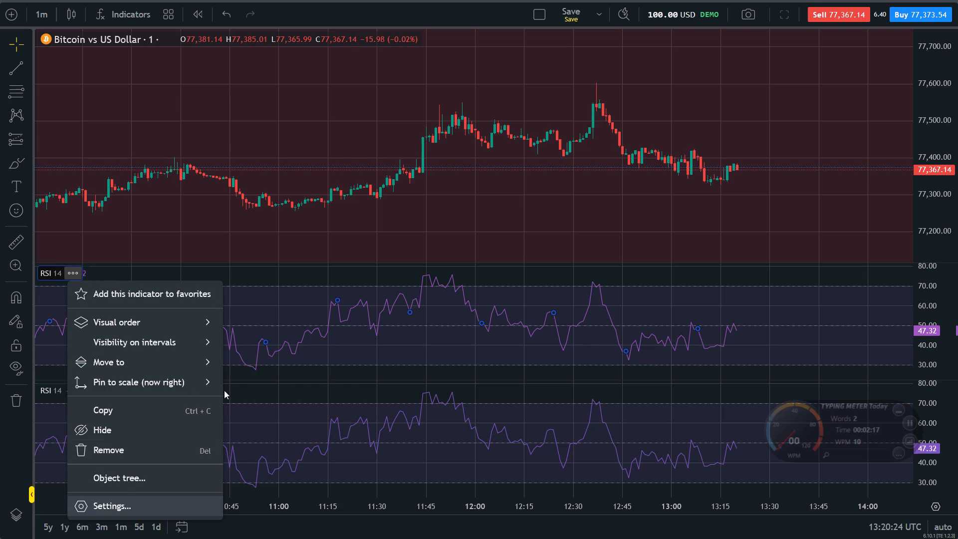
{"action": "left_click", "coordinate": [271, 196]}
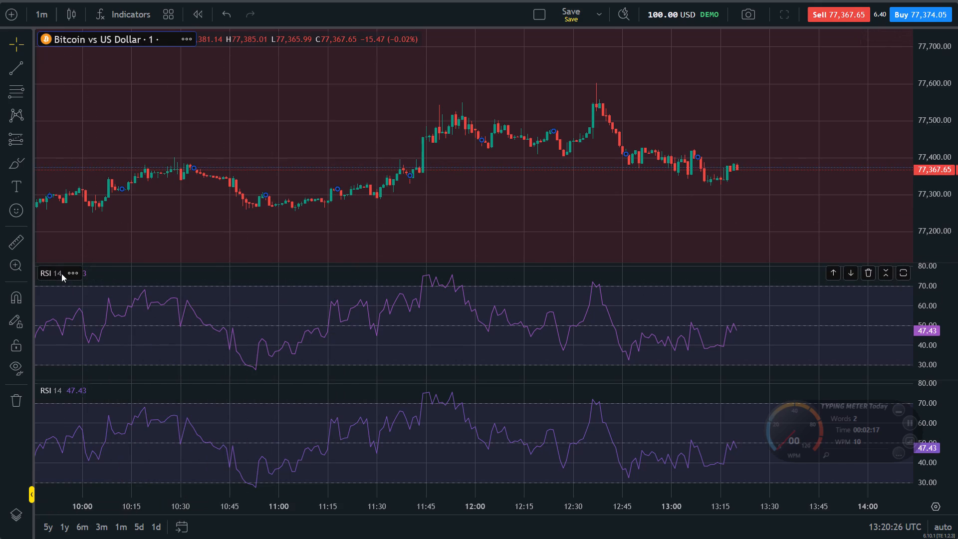
Set the upper RSI indicator's length to 5 and its smoothing length to 5.
{"action": "left_click", "coordinate": [69, 273]}
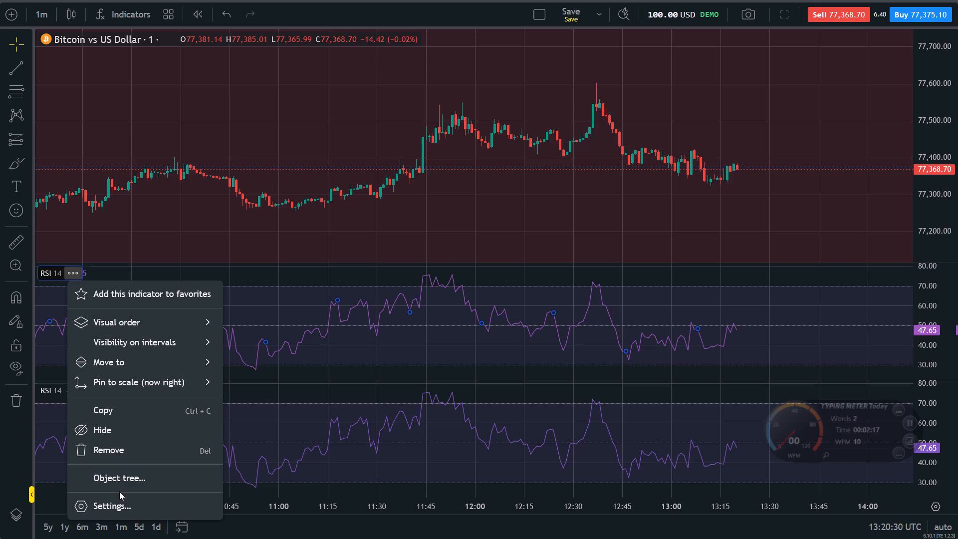
{"action": "left_click", "coordinate": [123, 512]}
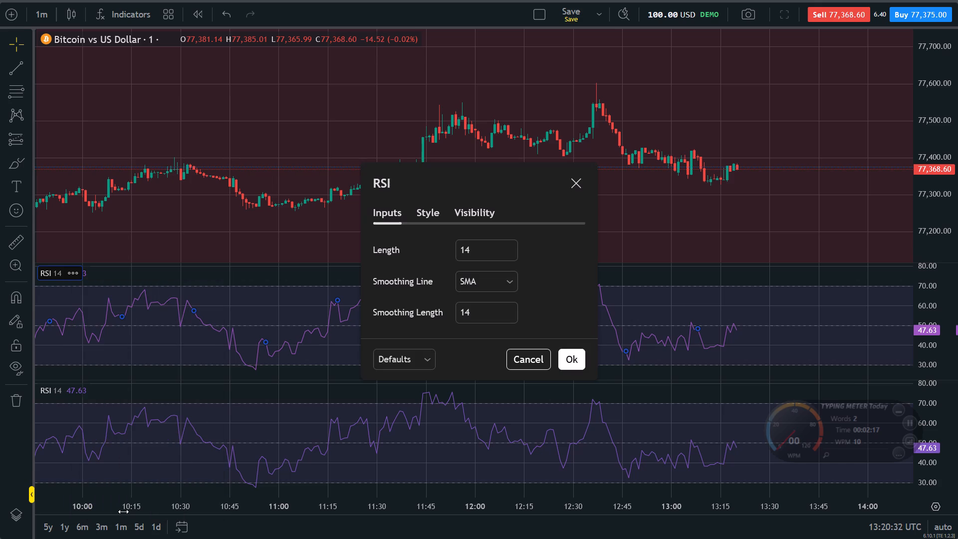
{"action": "left_click", "coordinate": [478, 252]}
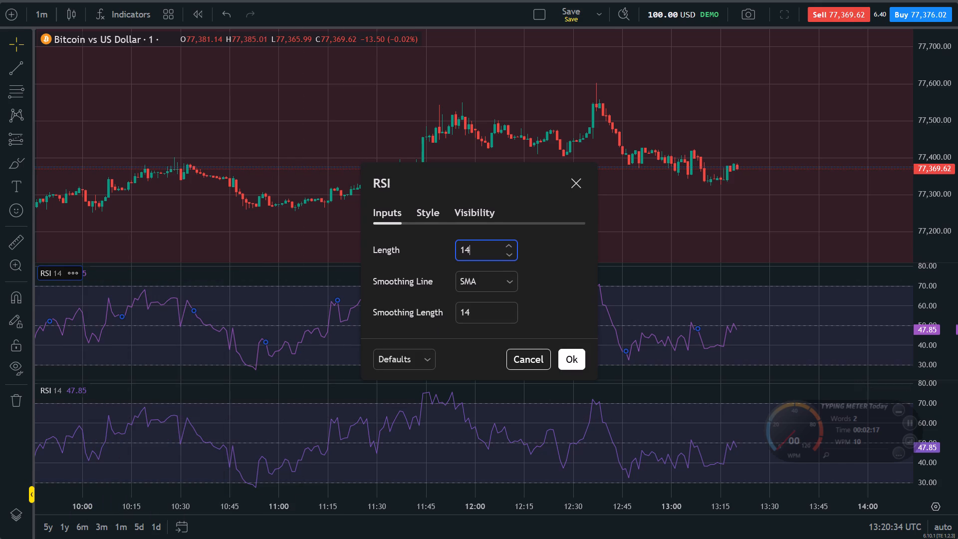
{"action": "key", "text": "BackSpace"}
{"action": "key", "text": "BackSpace"}
{"action": "key", "text": "backslash"}
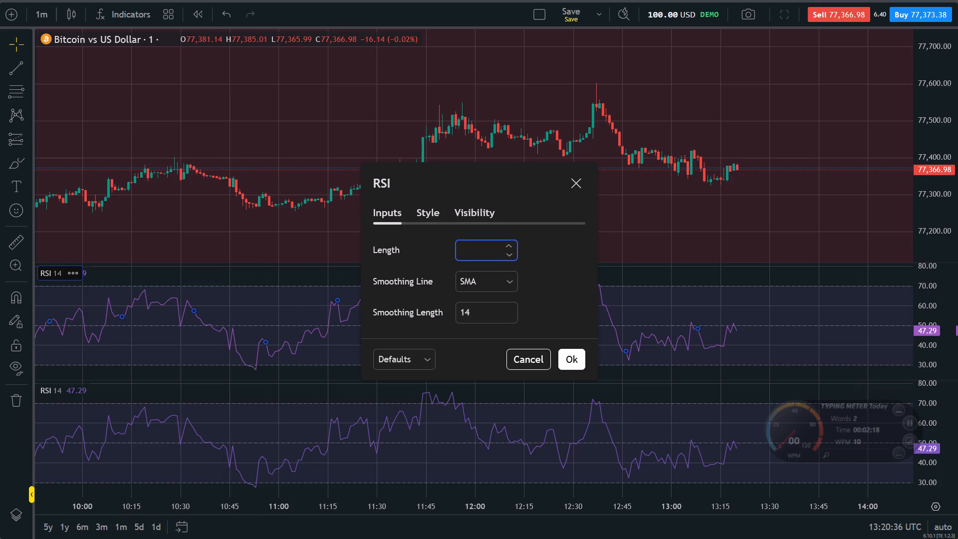
{"action": "key", "text": "5"}
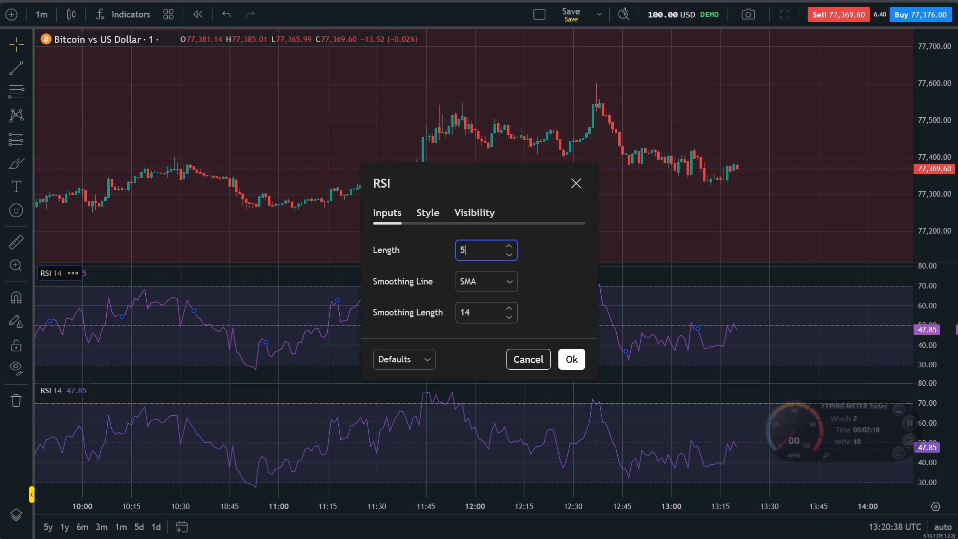
{"action": "left_click", "coordinate": [490, 316]}
{"action": "key", "text": "BackSpace"}
{"action": "key", "text": "BackSpace"}
{"action": "key", "text": "BackSpace"}
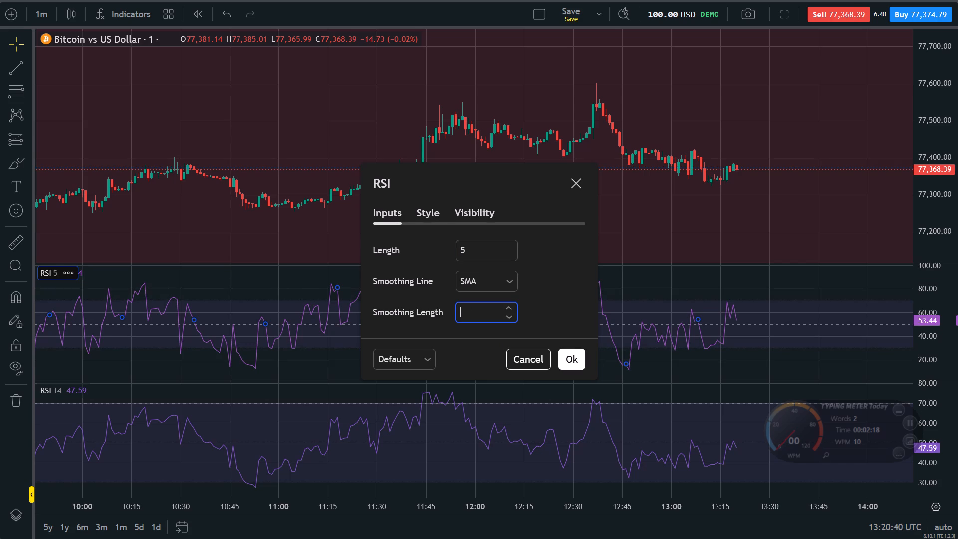
{"action": "type", "text": "58"}
{"action": "key", "text": "BackSpace"}
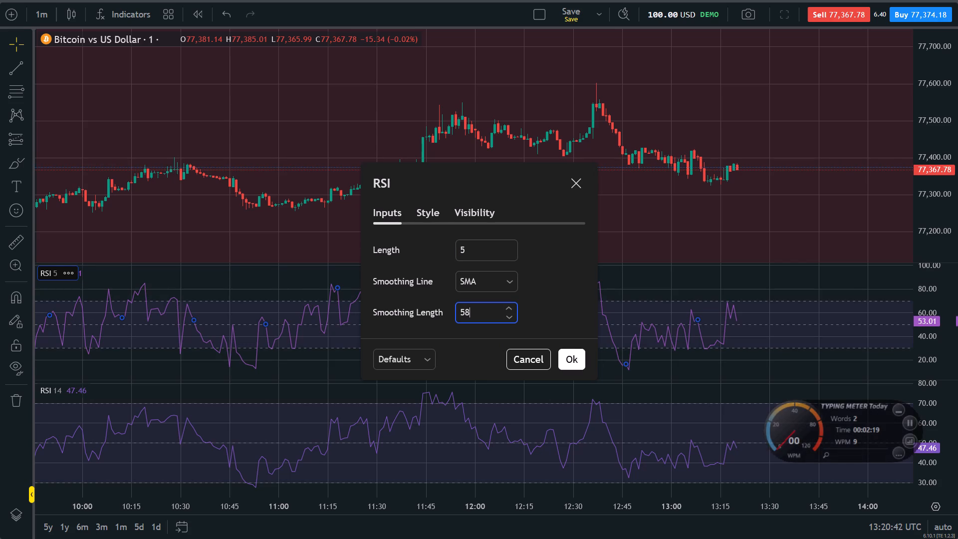
{"action": "left_click", "coordinate": [573, 360]}
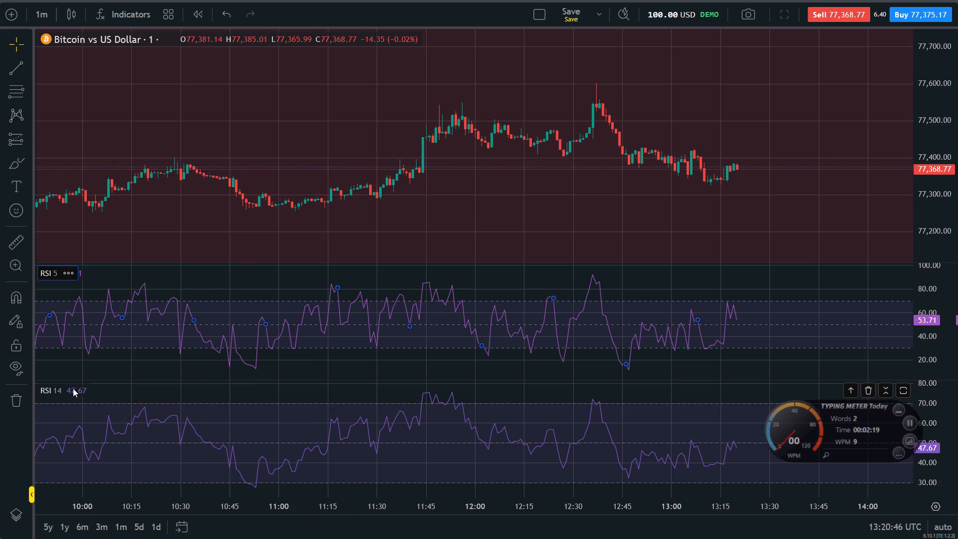
Set the lower RSI indicator's smoothing length to 15 and its length to 15.
{"action": "left_click_drag", "start_coordinate": [55, 390], "coordinate": [74, 391]}
{"action": "left_click_drag", "start_coordinate": [74, 391], "coordinate": [98, 525]}
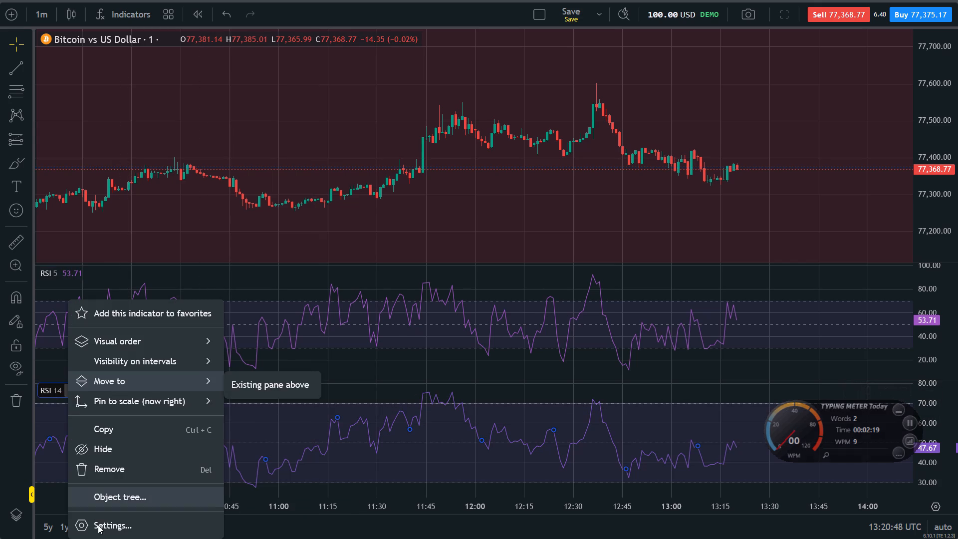
{"action": "left_click_drag", "start_coordinate": [98, 525], "coordinate": [108, 528]}
{"action": "left_click", "coordinate": [108, 528]}
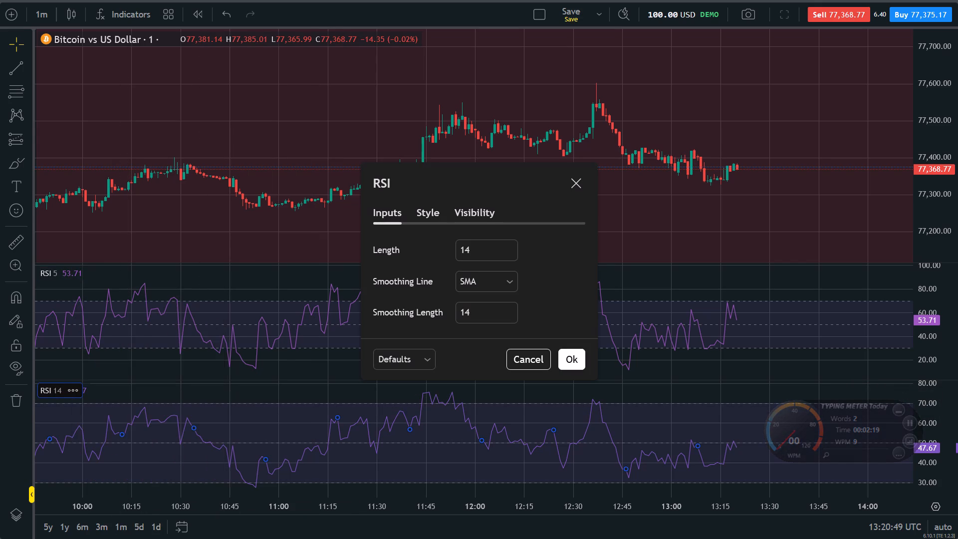
{"action": "left_click", "coordinate": [475, 315]}
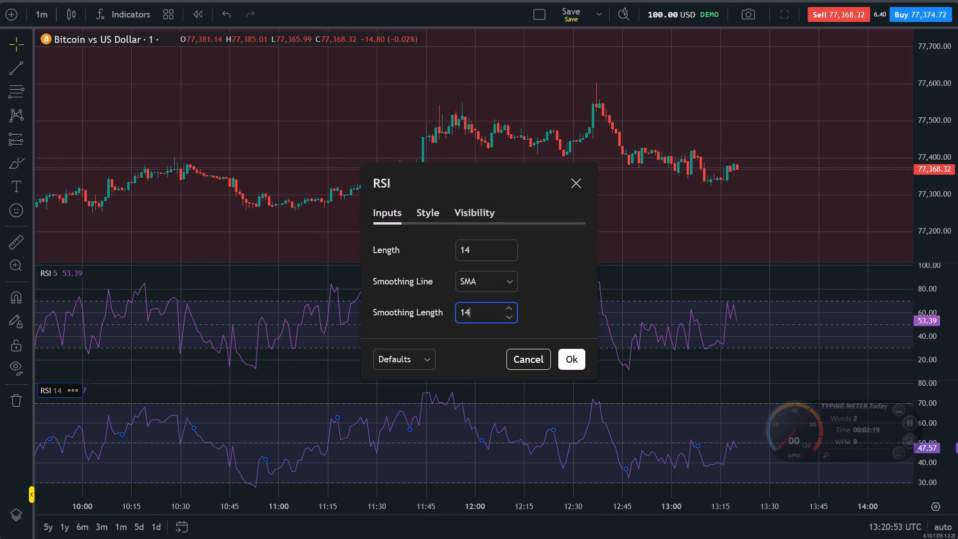
{"action": "key", "text": "BackSpace"}
{"action": "key", "text": "5"}
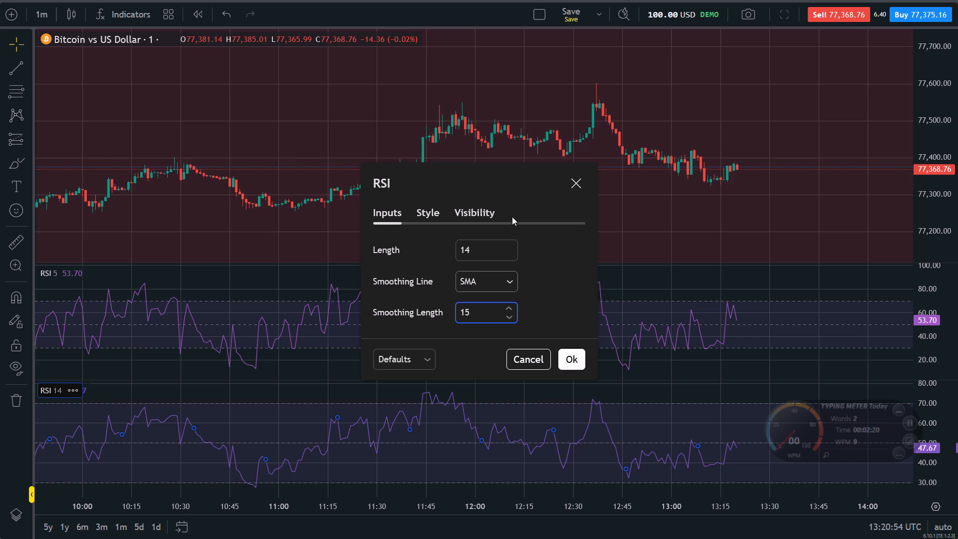
{"action": "left_click", "coordinate": [487, 252]}
{"action": "key", "text": "BackSpace"}
{"action": "key", "text": "5"}
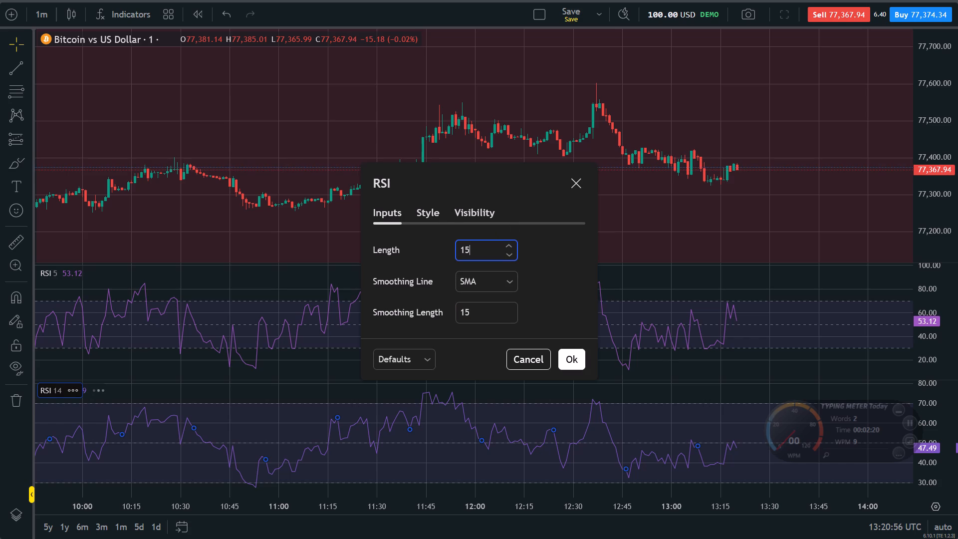
{"action": "left_click", "coordinate": [568, 362]}
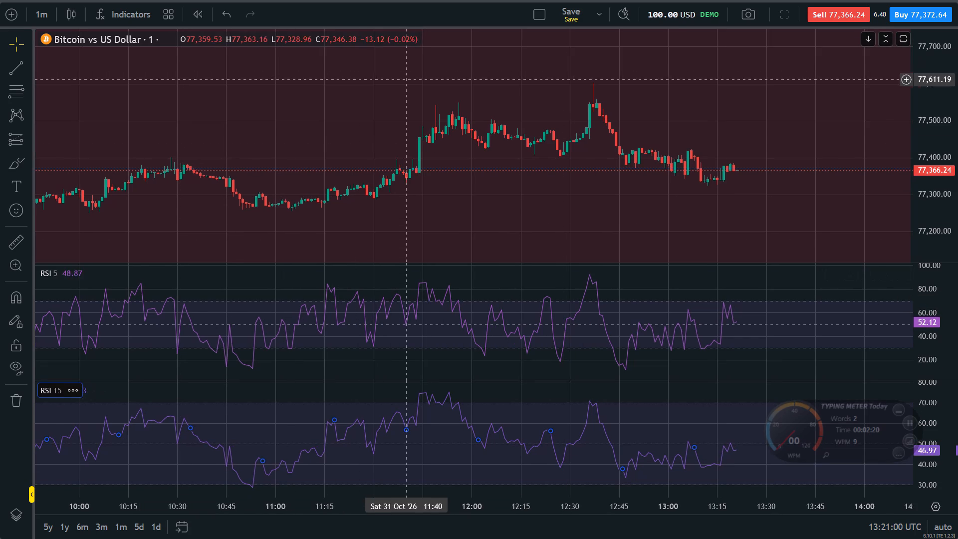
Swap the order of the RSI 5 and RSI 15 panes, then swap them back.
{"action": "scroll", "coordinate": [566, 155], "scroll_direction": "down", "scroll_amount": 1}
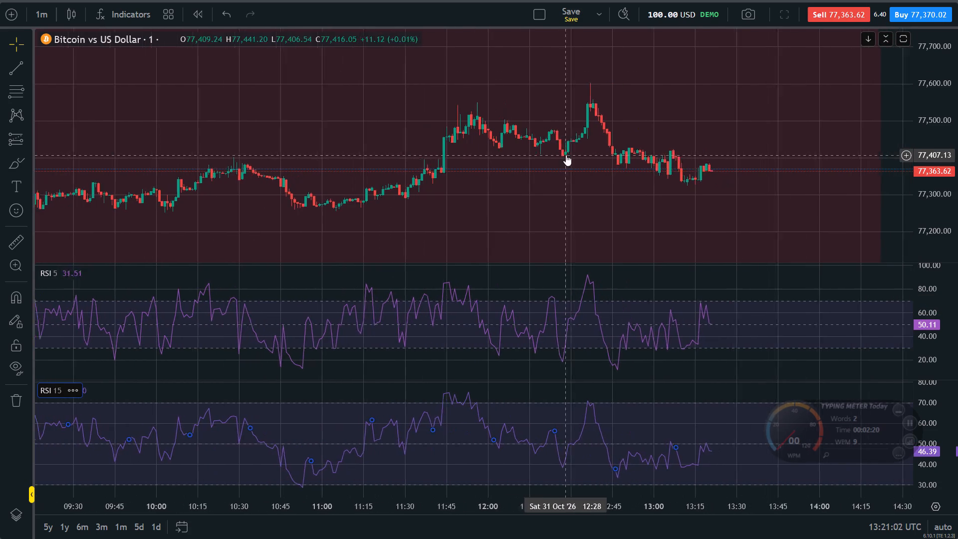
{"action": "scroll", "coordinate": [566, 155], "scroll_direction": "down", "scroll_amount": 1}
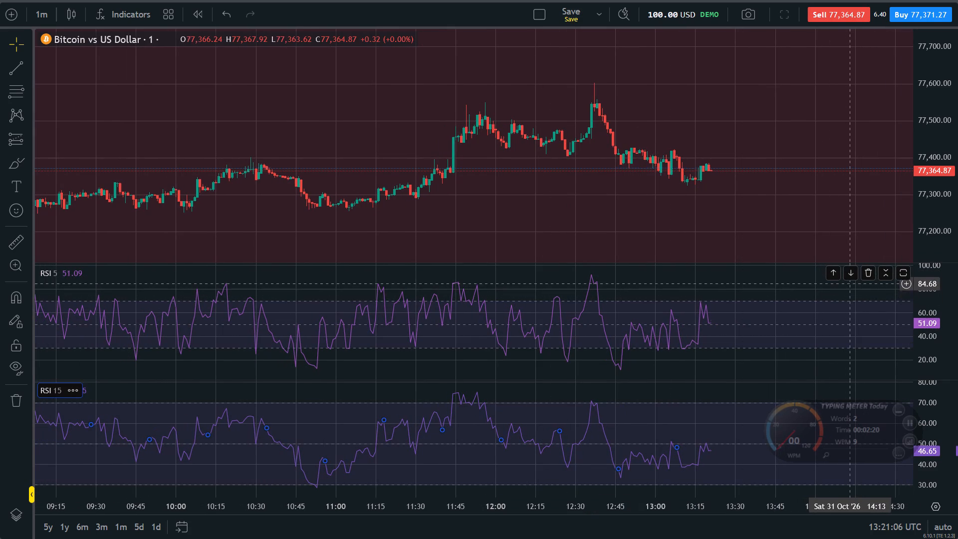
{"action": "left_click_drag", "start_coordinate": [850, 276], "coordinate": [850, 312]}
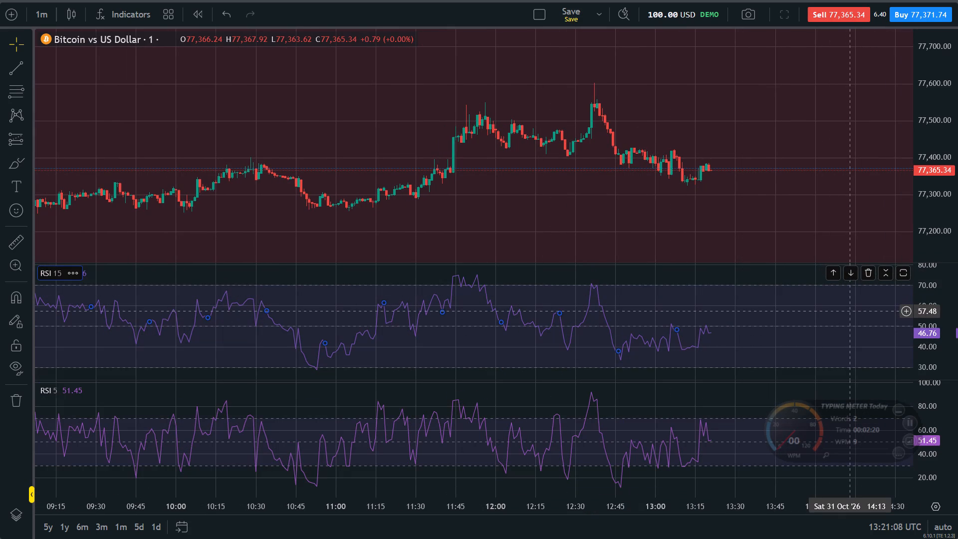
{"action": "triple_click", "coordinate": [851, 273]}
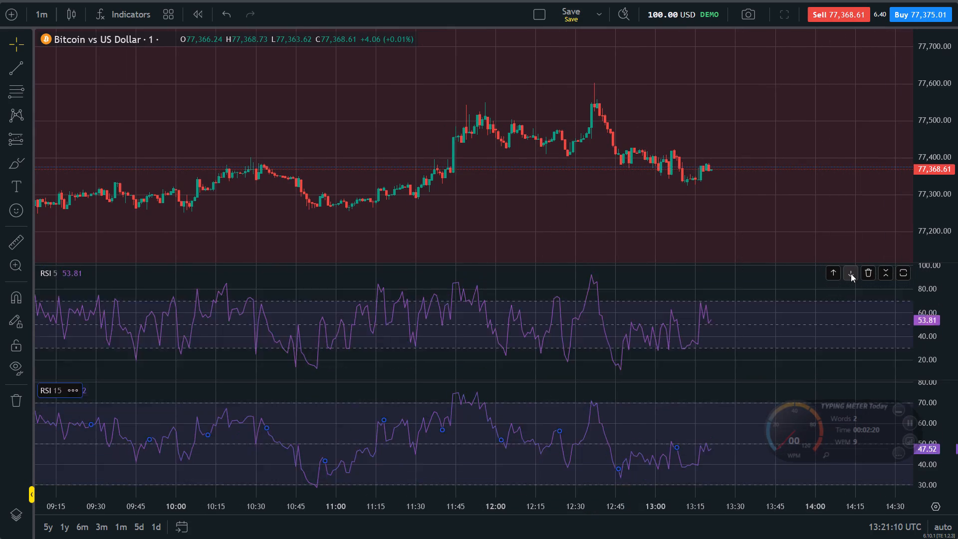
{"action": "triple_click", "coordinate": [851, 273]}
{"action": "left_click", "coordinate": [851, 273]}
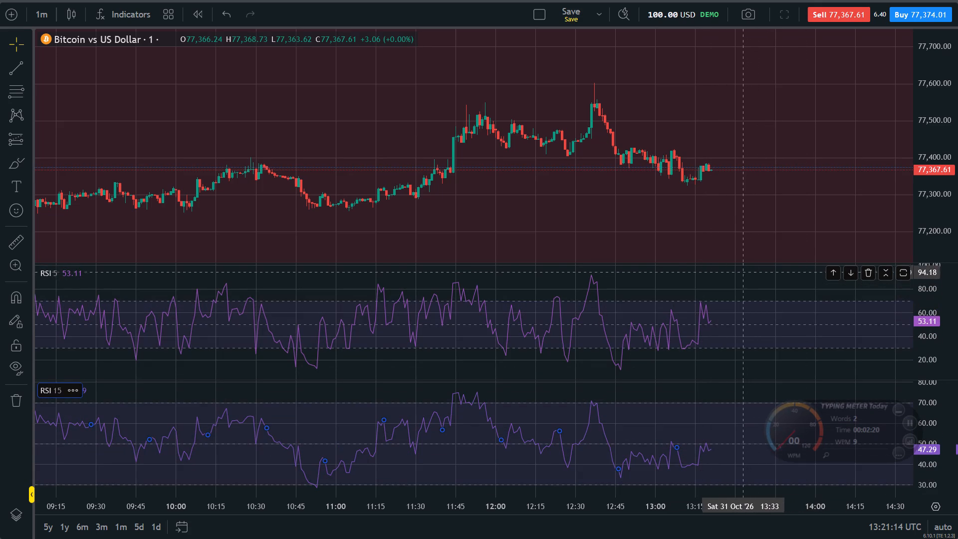
Lower the pane dividers to make both RSI panes shorter and give the Bitcoin price chart more height.
{"action": "left_click_drag", "start_coordinate": [737, 263], "coordinate": [737, 275]}
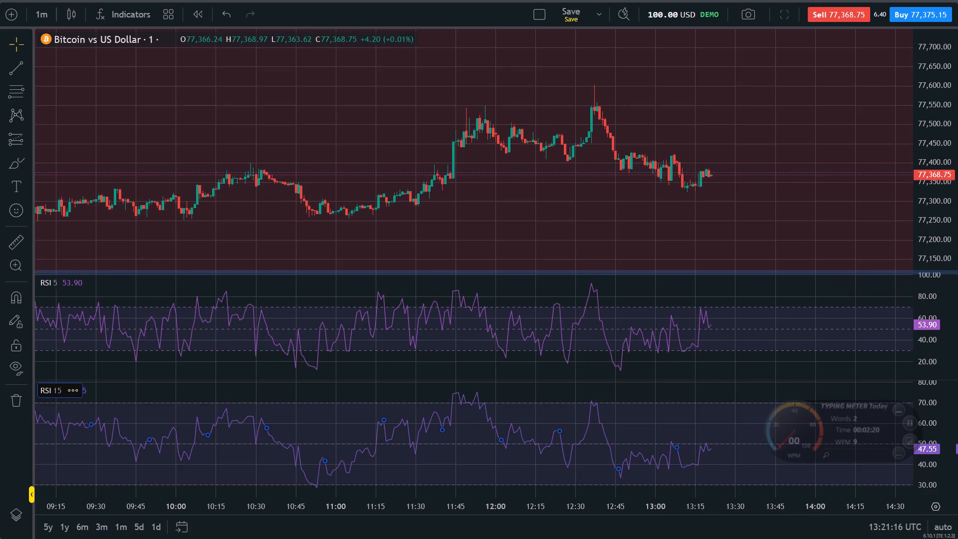
{"action": "left_click_drag", "start_coordinate": [737, 275], "coordinate": [741, 305]}
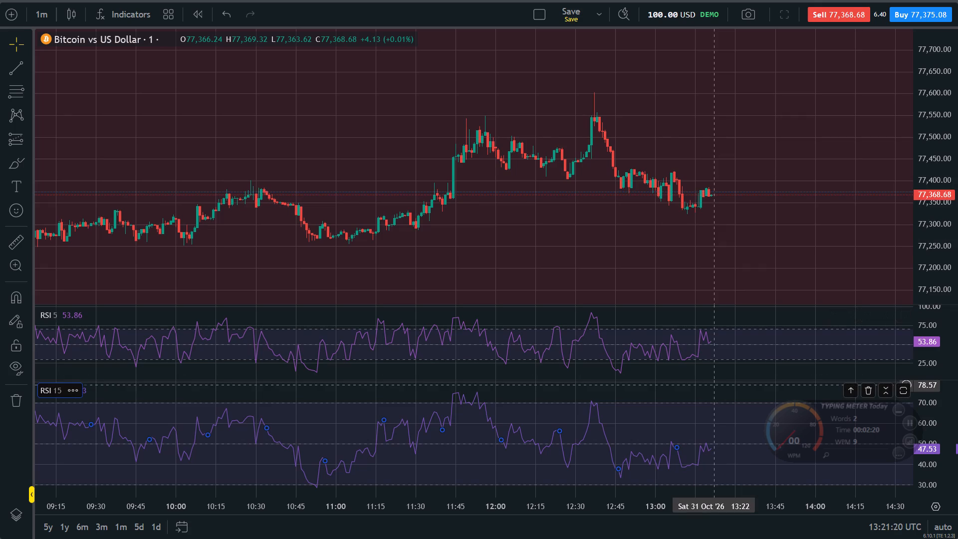
{"action": "right_click_drag", "start_coordinate": [713, 382], "coordinate": [713, 406]}
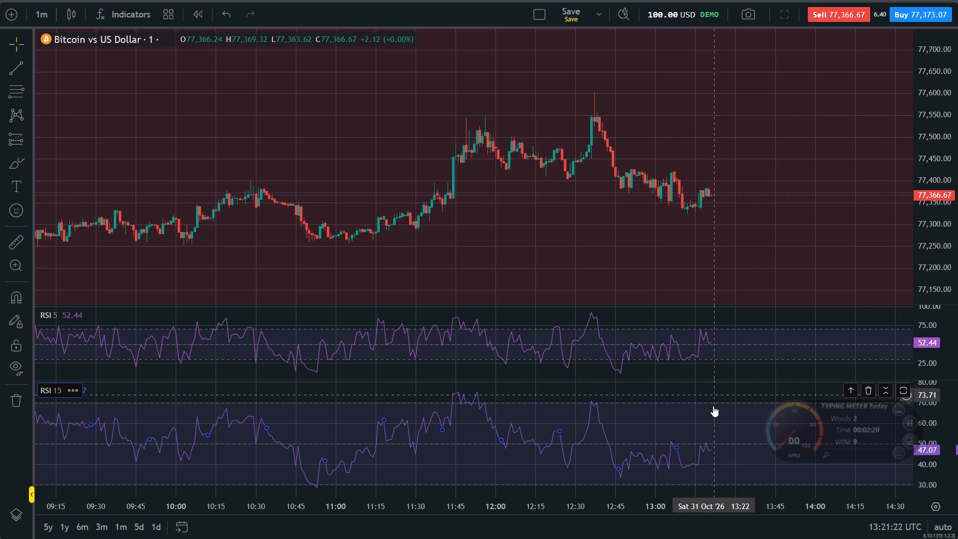
{"action": "right_click_drag", "start_coordinate": [713, 406], "coordinate": [713, 418]}
{"action": "left_click_drag", "start_coordinate": [691, 214], "coordinate": [670, 221]}
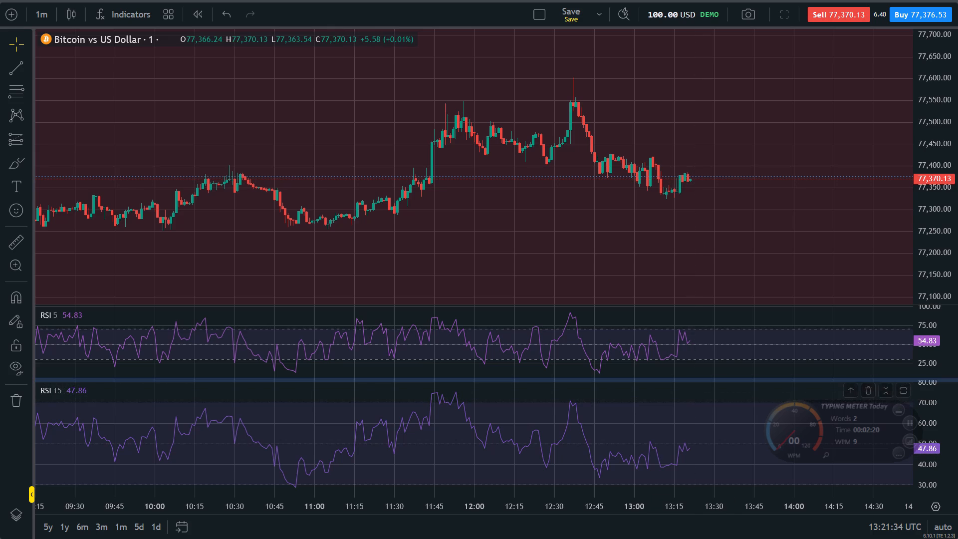
{"action": "left_click_drag", "start_coordinate": [693, 379], "coordinate": [698, 419]}
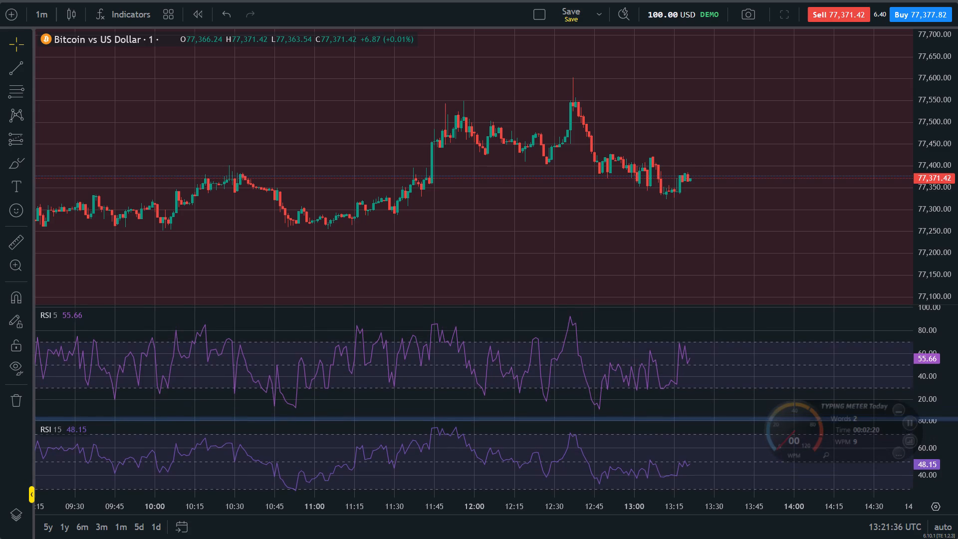
{"action": "left_click_drag", "start_coordinate": [698, 419], "coordinate": [699, 426]}
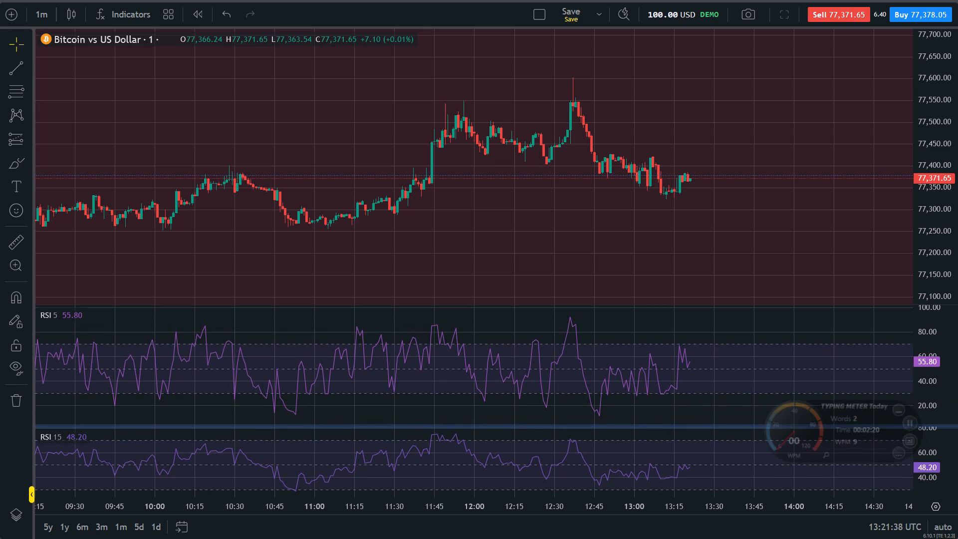
{"action": "left_click_drag", "start_coordinate": [699, 426], "coordinate": [700, 430]}
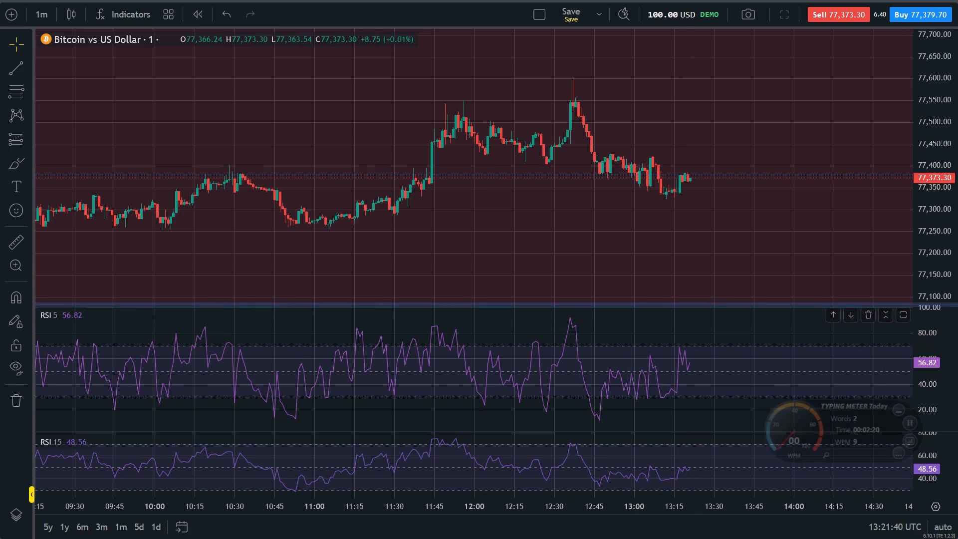
{"action": "left_click_drag", "start_coordinate": [670, 306], "coordinate": [679, 335]}
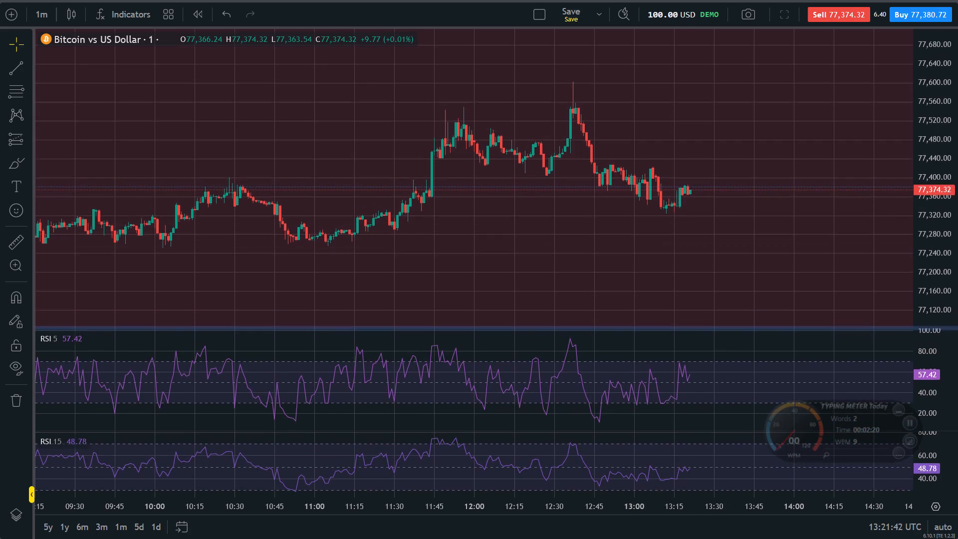
{"action": "left_click_drag", "start_coordinate": [679, 335], "coordinate": [683, 354]}
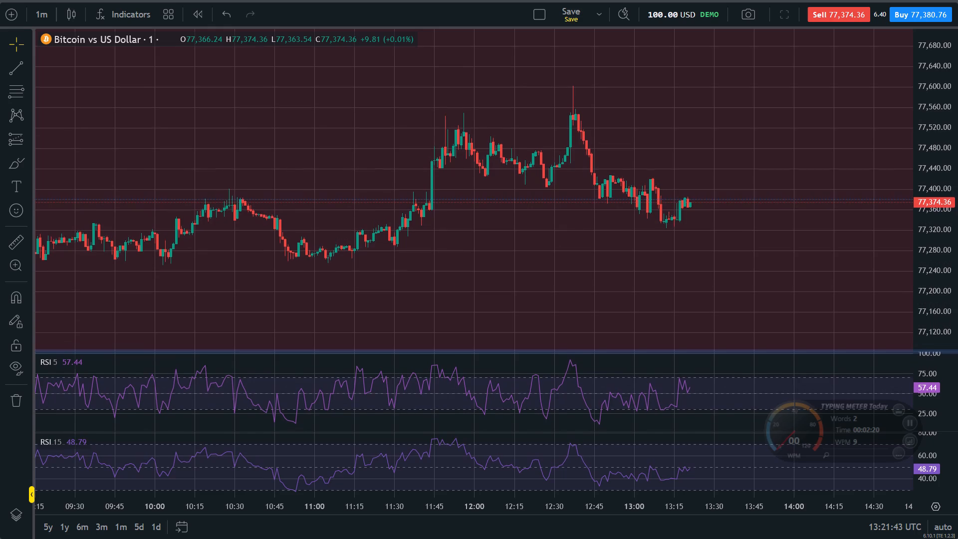
{"action": "left_click_drag", "start_coordinate": [683, 354], "coordinate": [686, 359]}
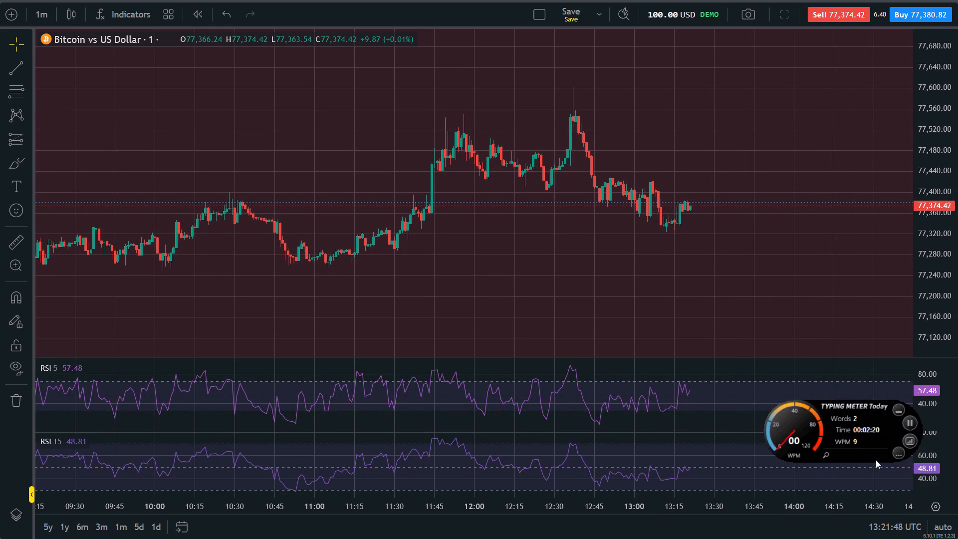
Close the floating Typing Meter widget that covers the chart.
{"action": "right_click_drag", "start_coordinate": [867, 416], "coordinate": [814, 369]}
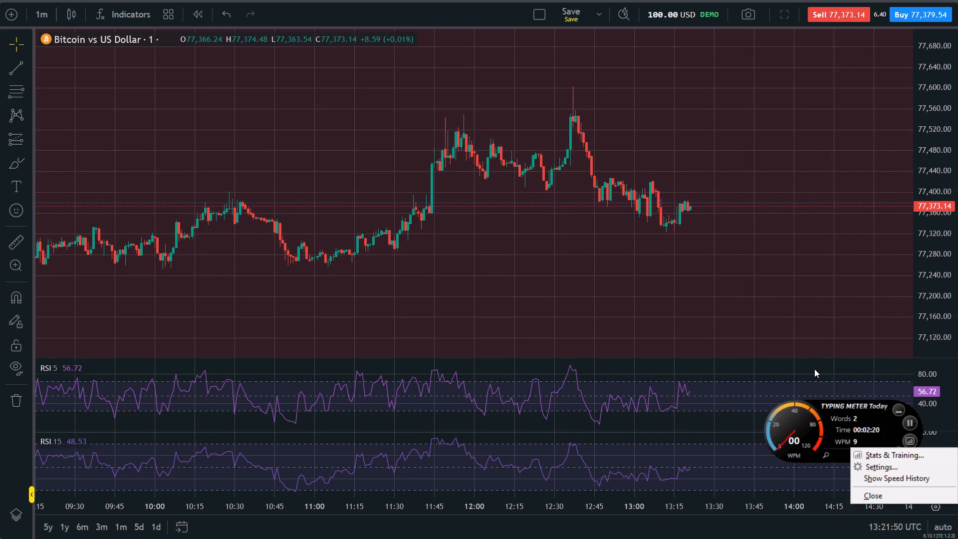
{"action": "right_click_drag", "start_coordinate": [814, 369], "coordinate": [820, 326]}
{"action": "left_click", "coordinate": [882, 498]}
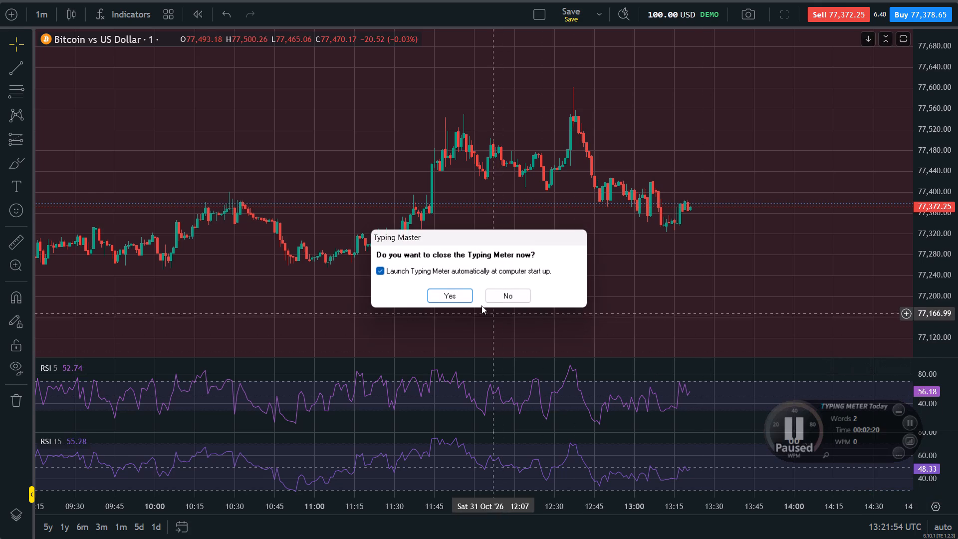
{"action": "left_click", "coordinate": [459, 293]}
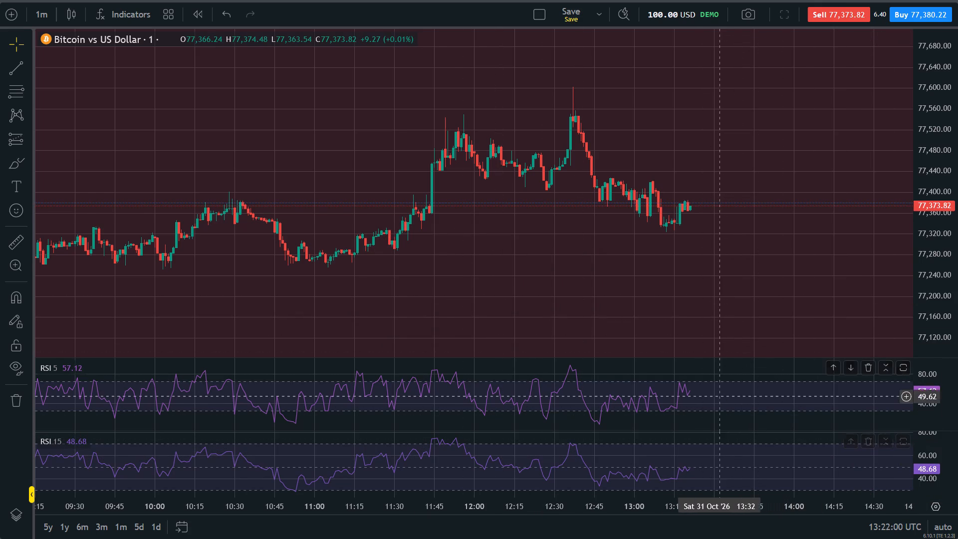
Move the RSI 5 pane below the RSI 15 pane.
{"action": "left_click", "coordinate": [850, 369]}
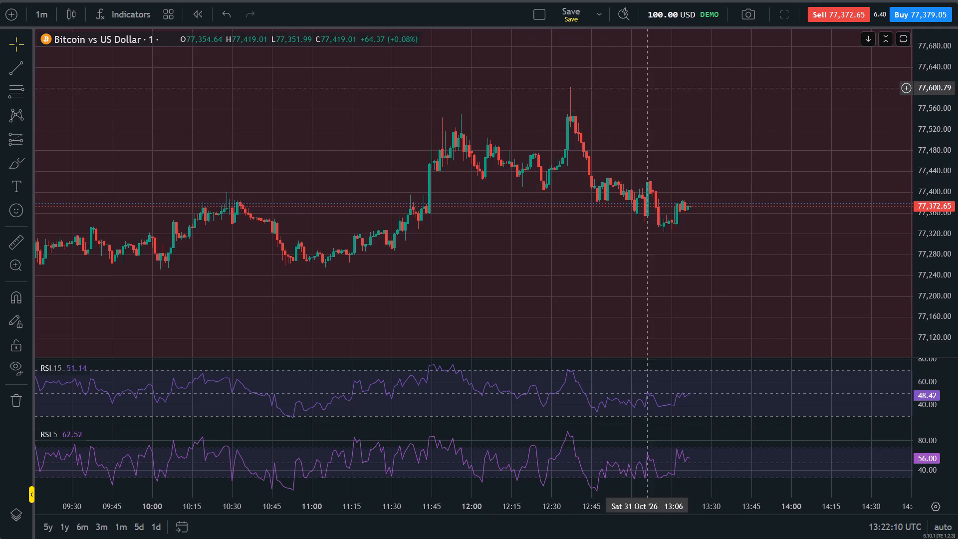
Search the indicators for "sma" and add the Smoothed Moving Average to the Bitcoin chart four times.
{"action": "left_click", "coordinate": [127, 19]}
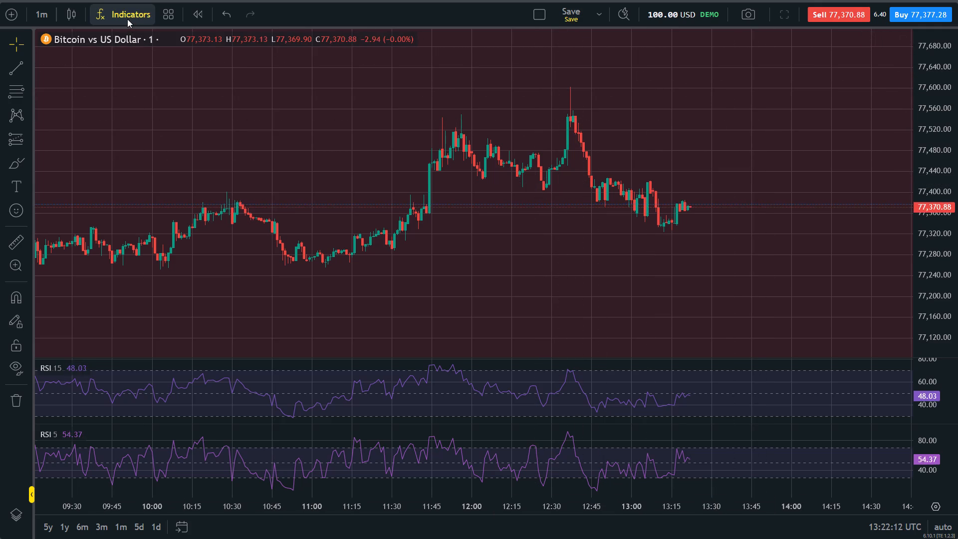
{"action": "left_click", "coordinate": [262, 138]}
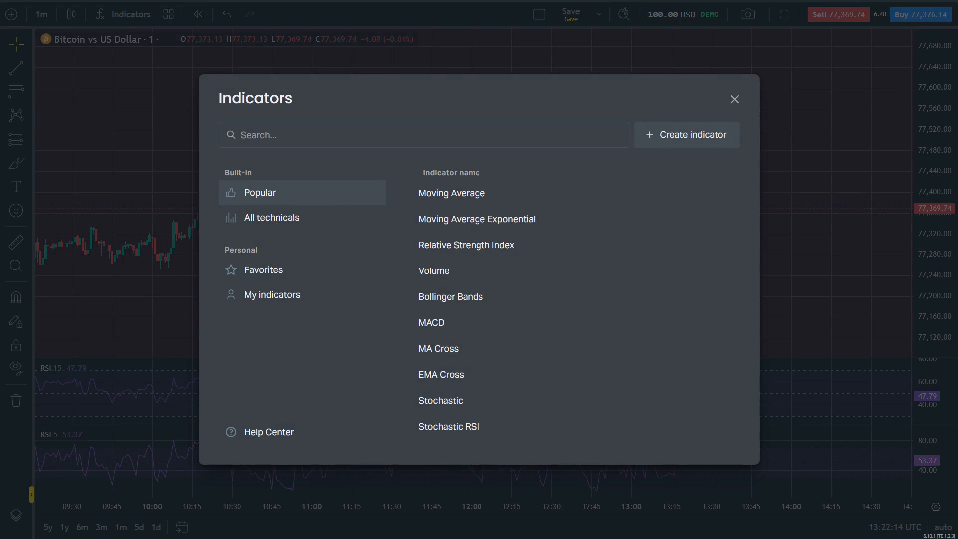
{"action": "type", "text": "sma"}
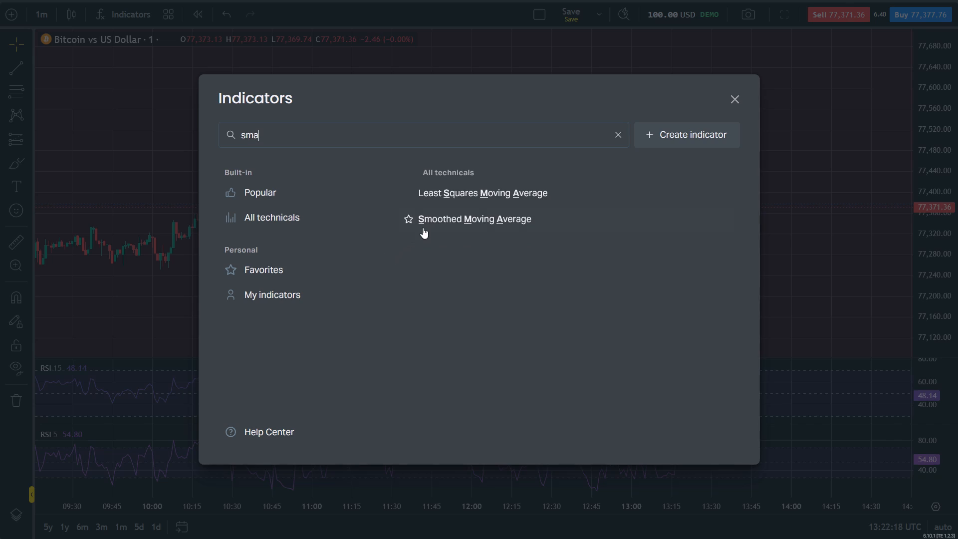
{"action": "left_click", "coordinate": [439, 215]}
{"action": "left_click", "coordinate": [439, 215]}
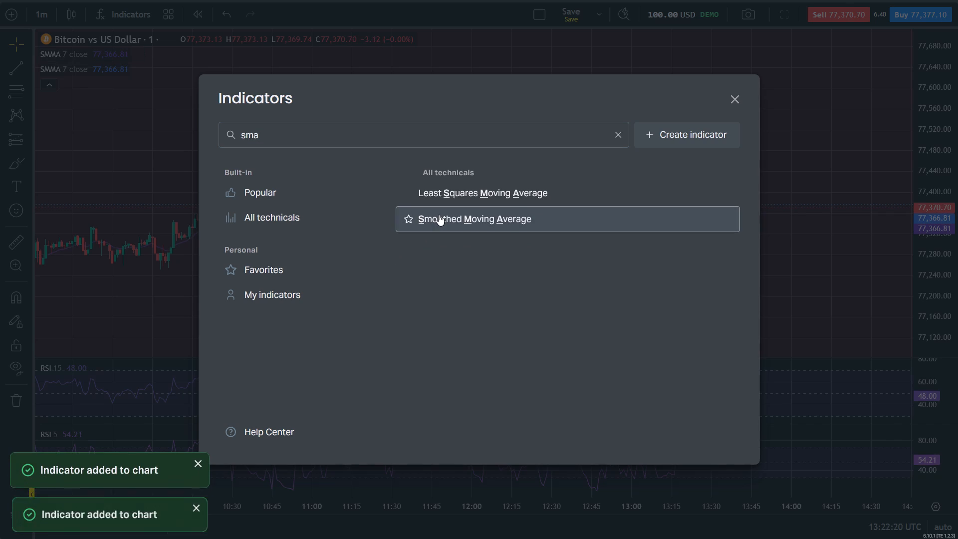
{"action": "left_click", "coordinate": [439, 215]}
{"action": "left_click", "coordinate": [439, 215]}
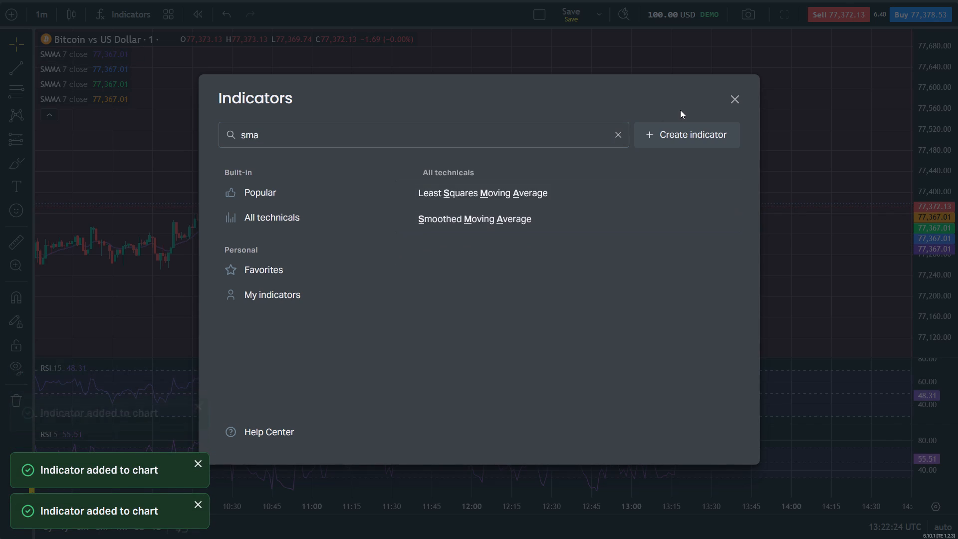
{"action": "left_click", "coordinate": [737, 100]}
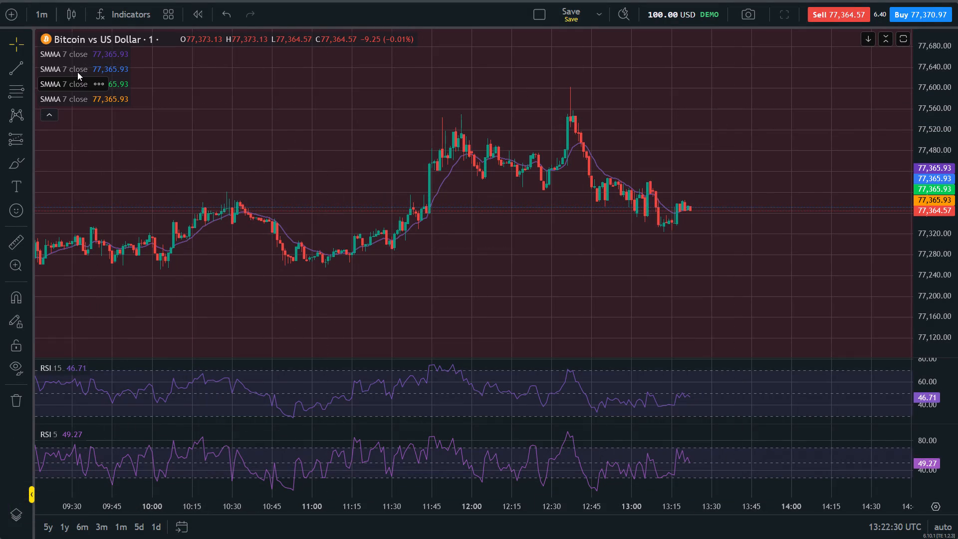
Recolour the blue SMMA line to cyan and set its length to 29.
{"action": "left_click", "coordinate": [97, 69]}
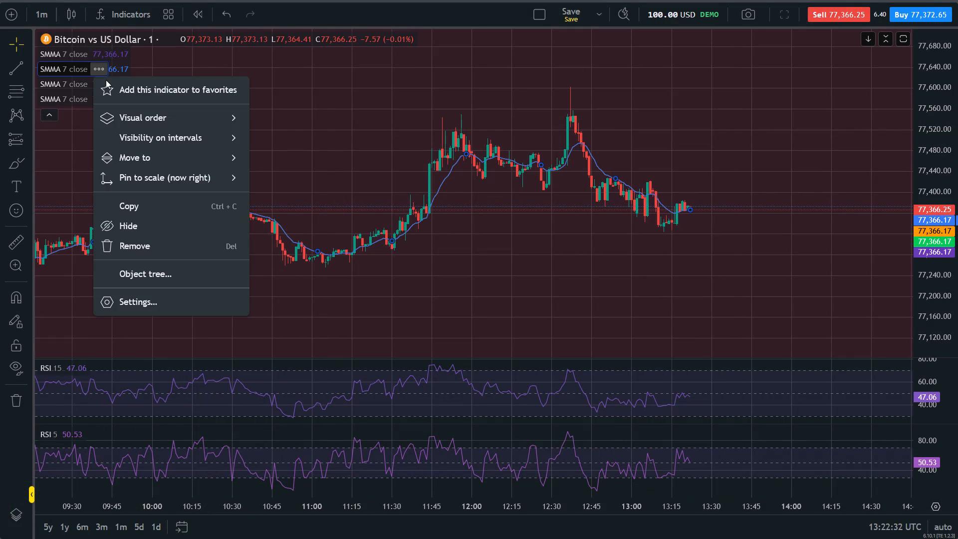
{"action": "left_click", "coordinate": [154, 300]}
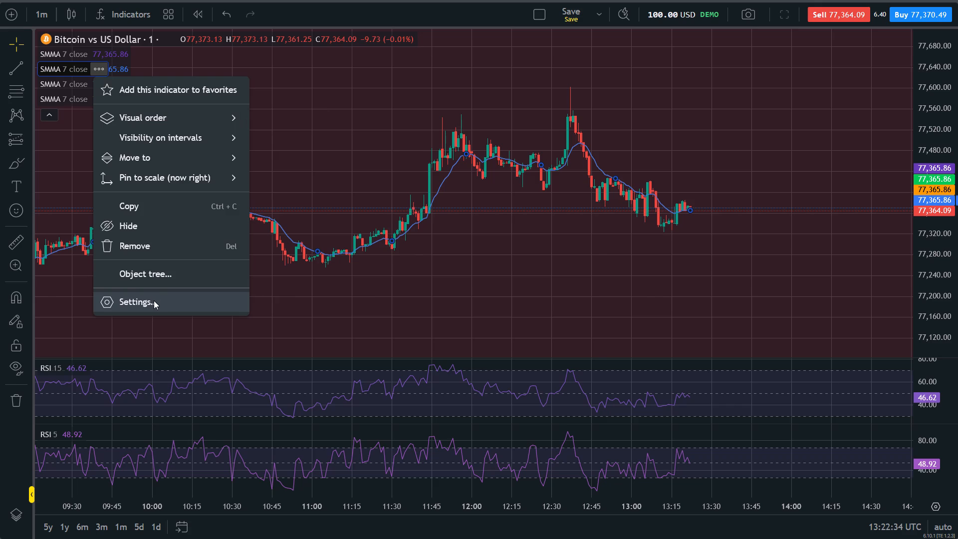
{"action": "left_click", "coordinate": [422, 220]}
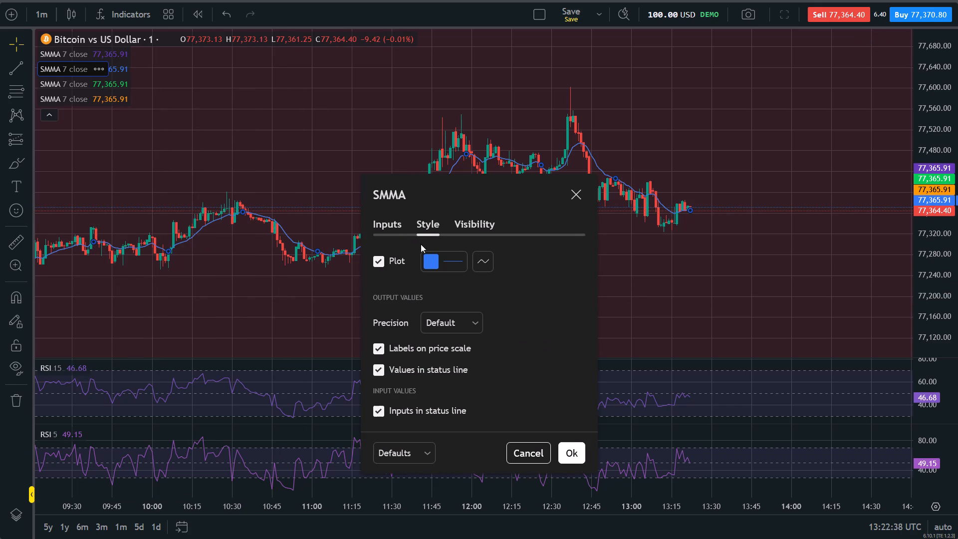
{"action": "left_click", "coordinate": [432, 268]}
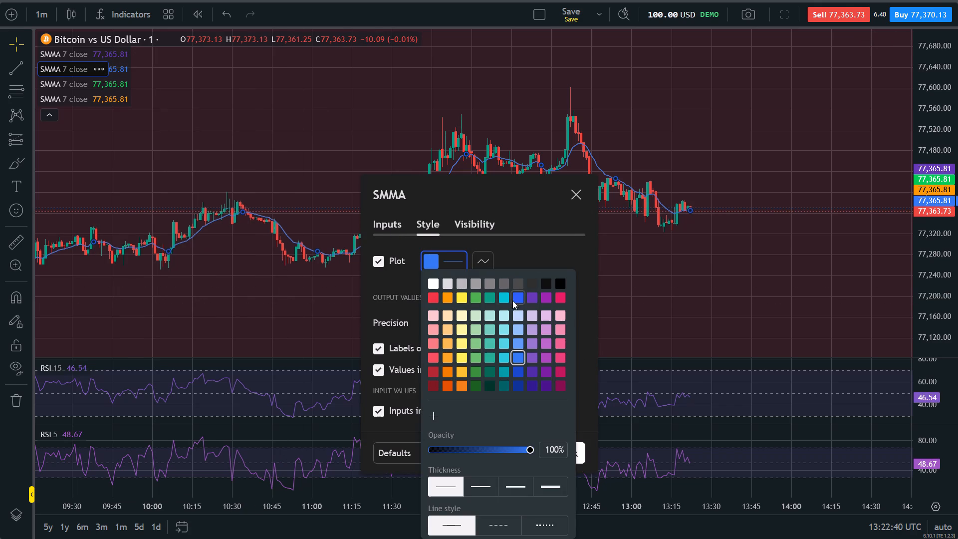
{"action": "left_click", "coordinate": [503, 299]}
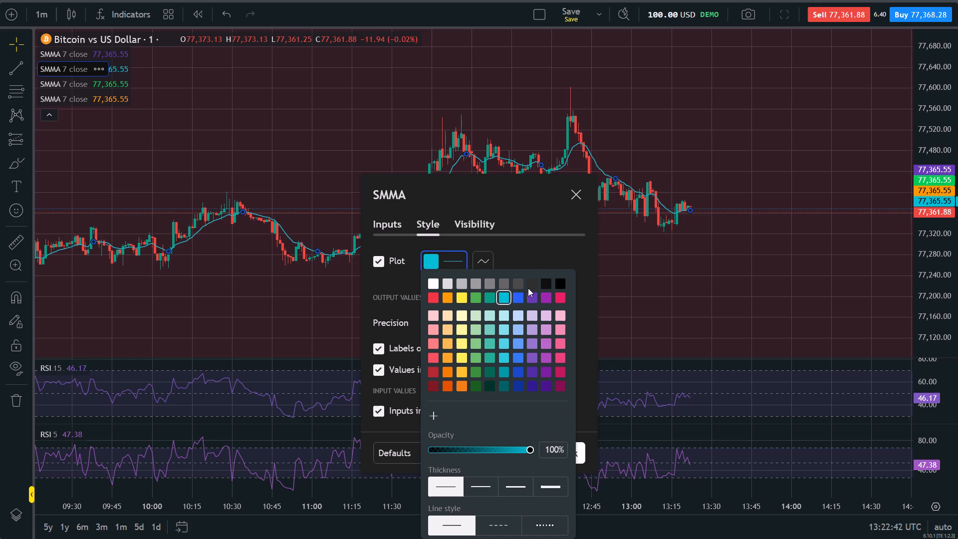
{"action": "left_click", "coordinate": [401, 221]}
{"action": "left_click", "coordinate": [444, 261]}
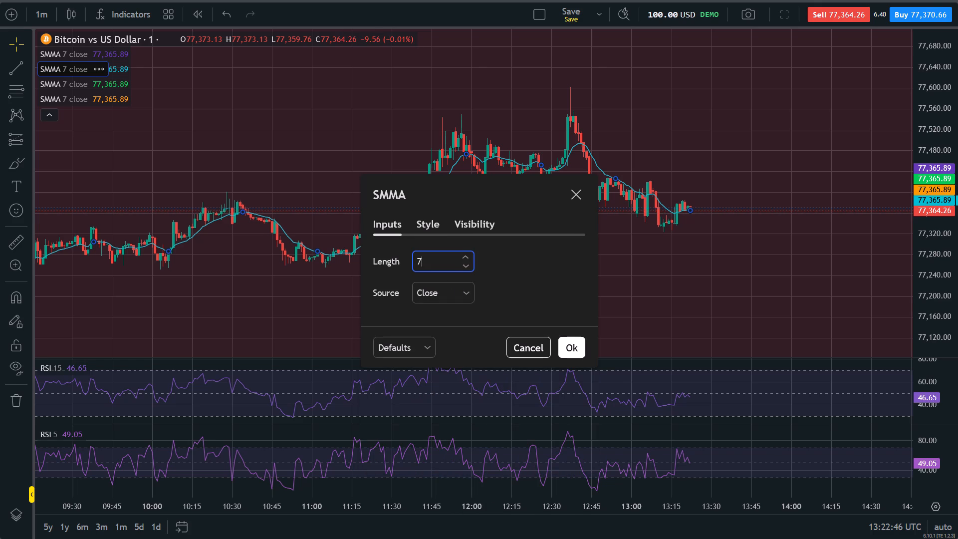
{"action": "key", "text": "BackSpace"}
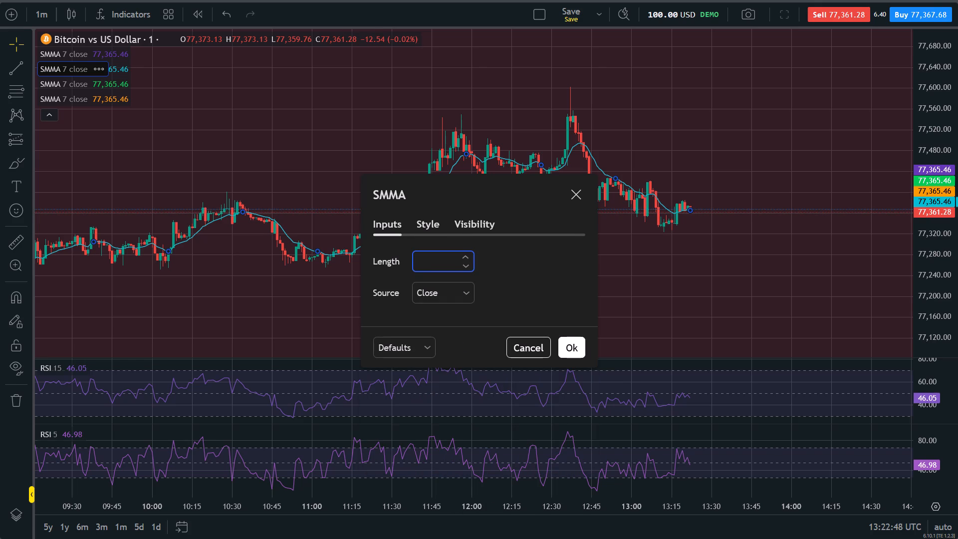
{"action": "type", "text": "29"}
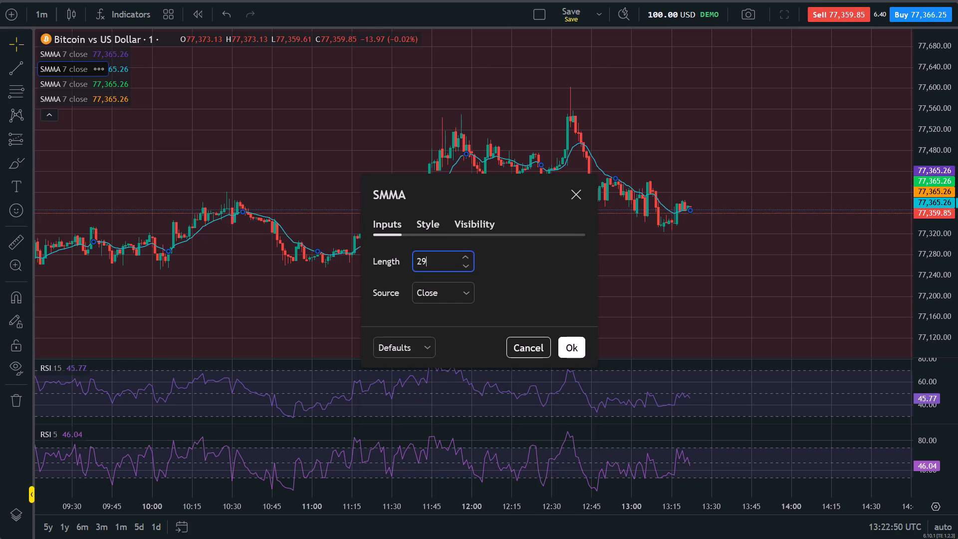
{"action": "left_click", "coordinate": [579, 347]}
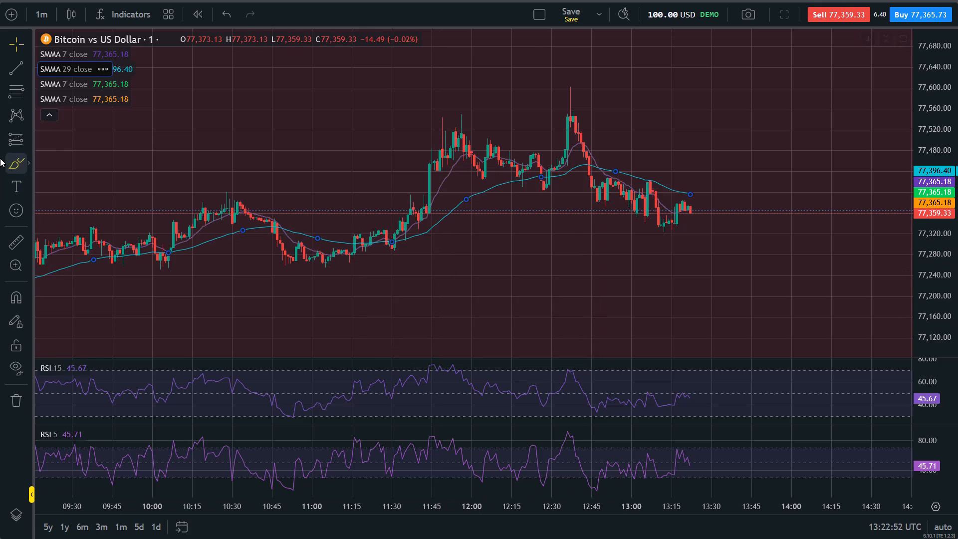
Set the length of the purple SMMA to 200.
{"action": "left_click", "coordinate": [97, 51]}
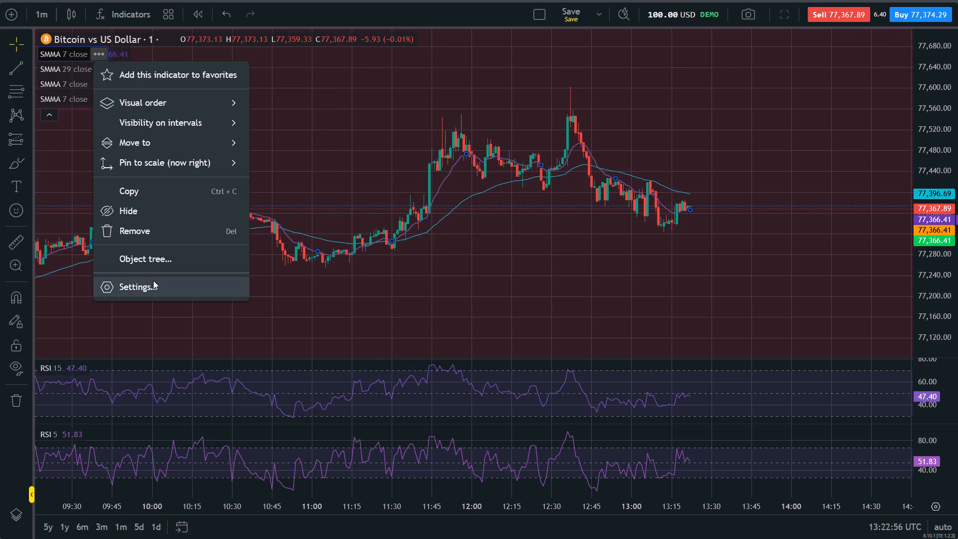
{"action": "left_click", "coordinate": [153, 284]}
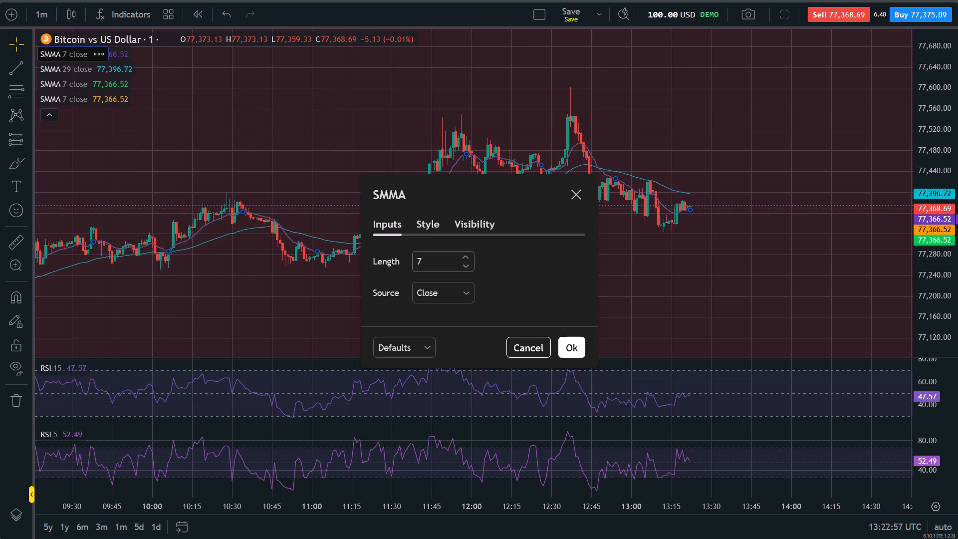
{"action": "left_click", "coordinate": [427, 260]}
{"action": "key", "text": "BackSpace"}
{"action": "key", "text": "BackSpace"}
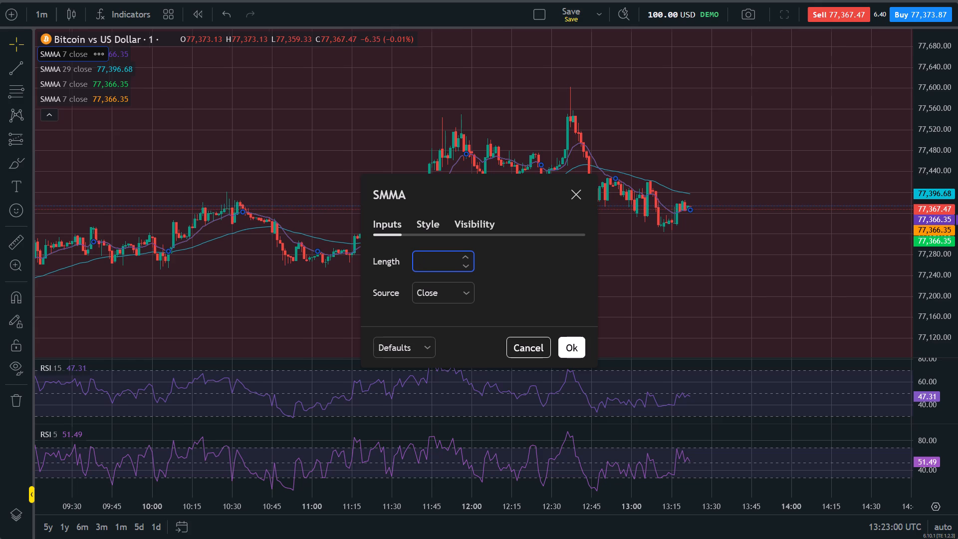
{"action": "key", "text": "2"}
{"action": "type", "text": "00"}
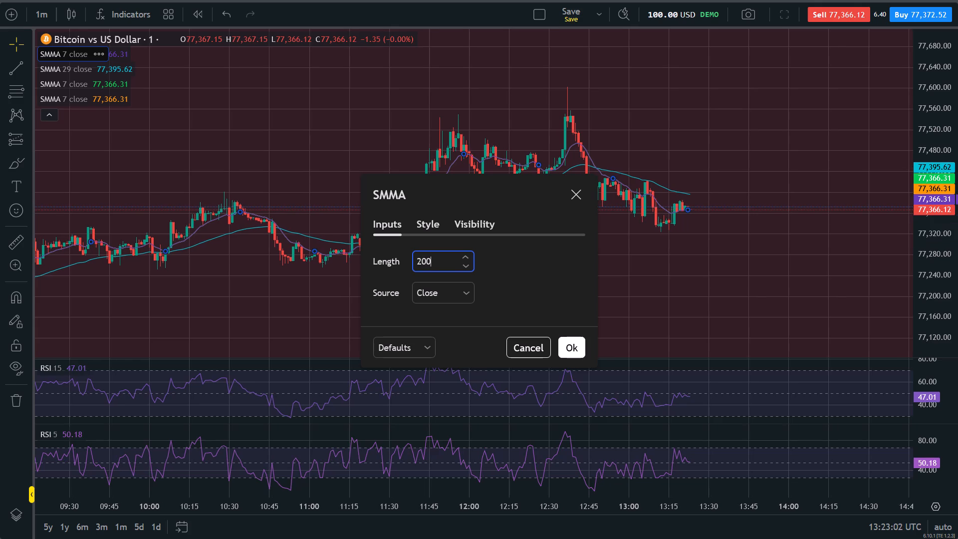
{"action": "left_click", "coordinate": [571, 354]}
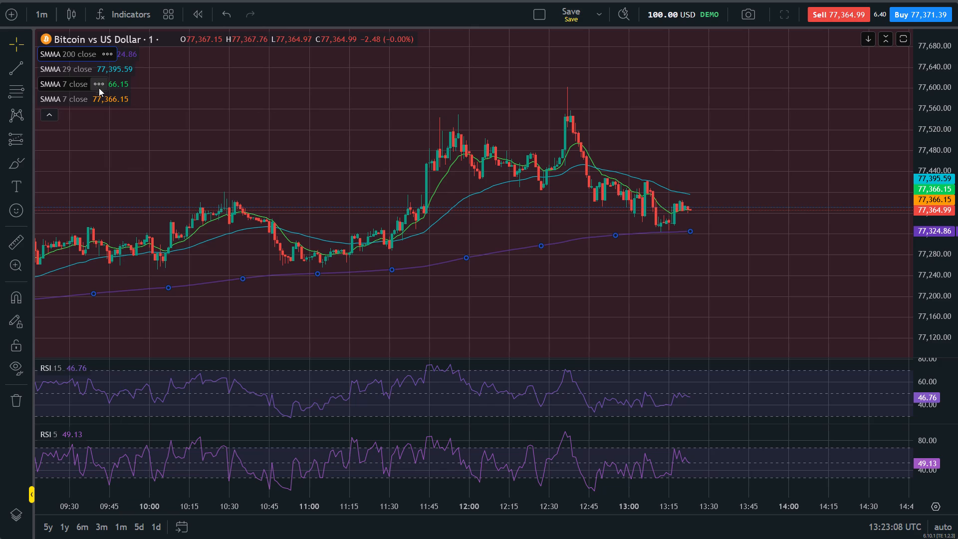
Remove the green SMMA from the Bitcoin chart.
{"action": "left_click", "coordinate": [112, 82]}
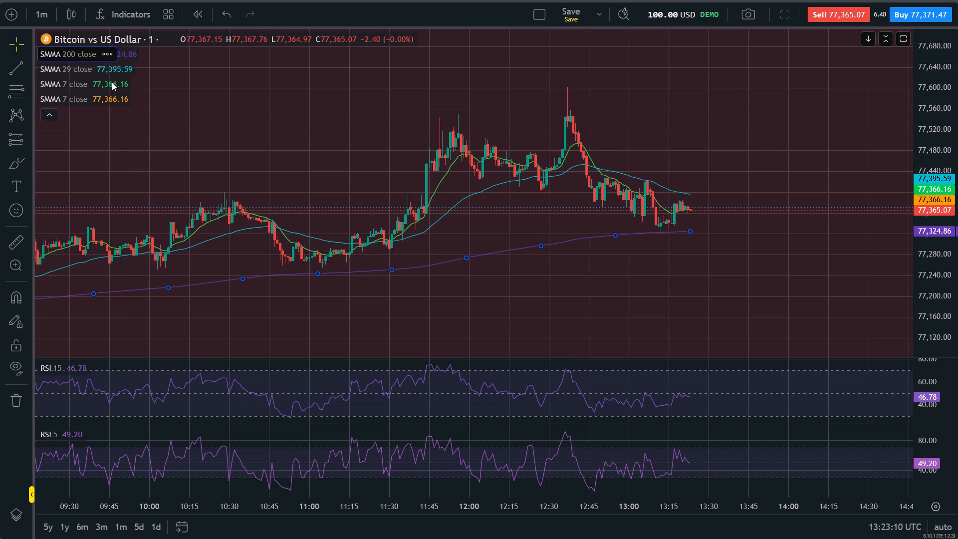
{"action": "left_click", "coordinate": [95, 83]}
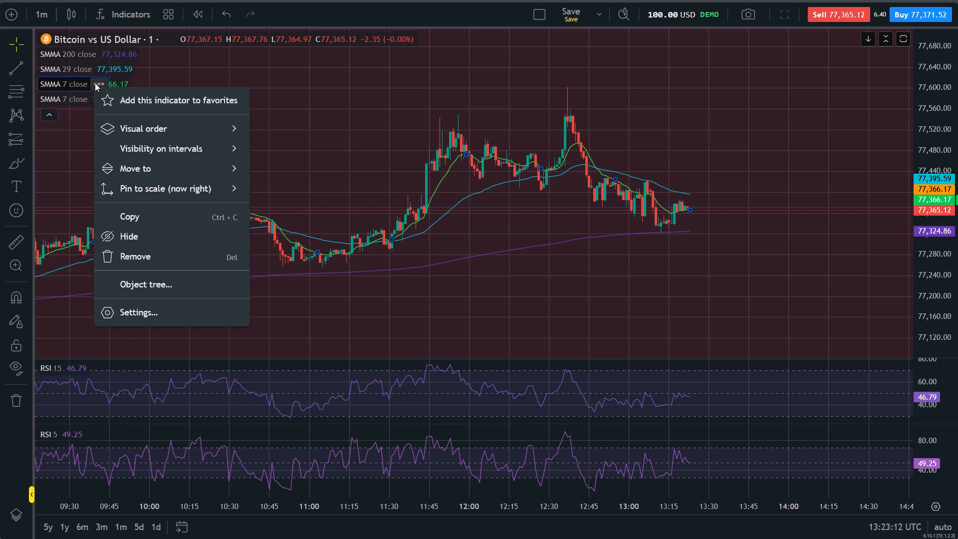
{"action": "left_click", "coordinate": [167, 309]}
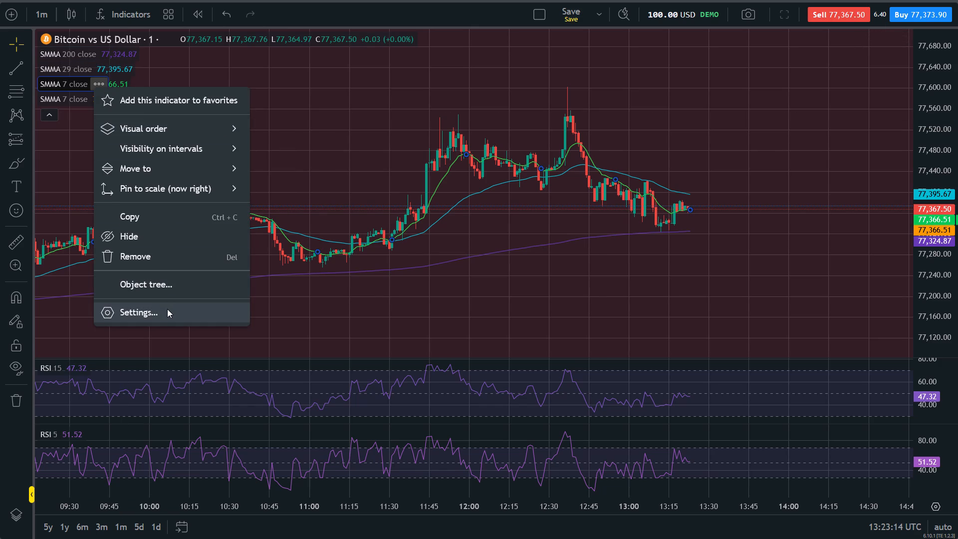
{"action": "left_click", "coordinate": [429, 221]}
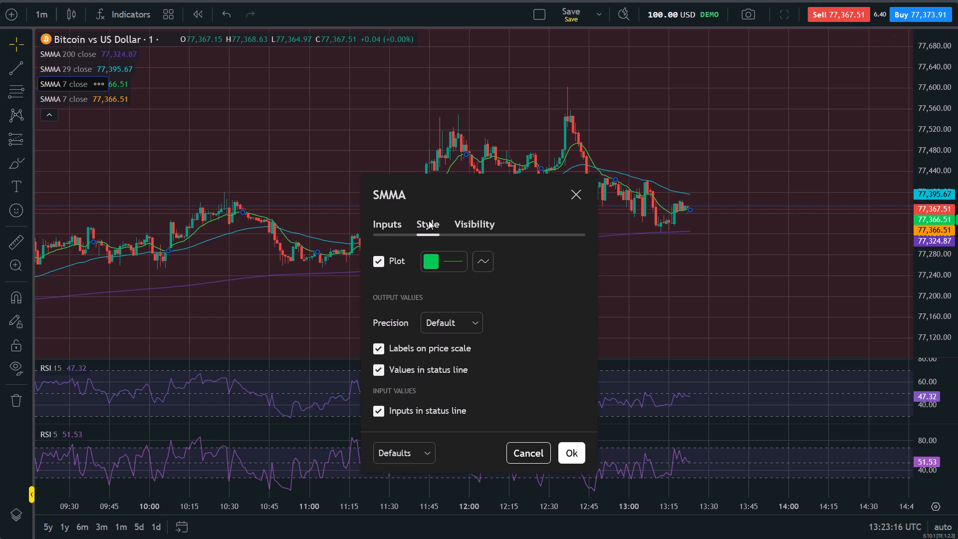
{"action": "left_click", "coordinate": [437, 259]}
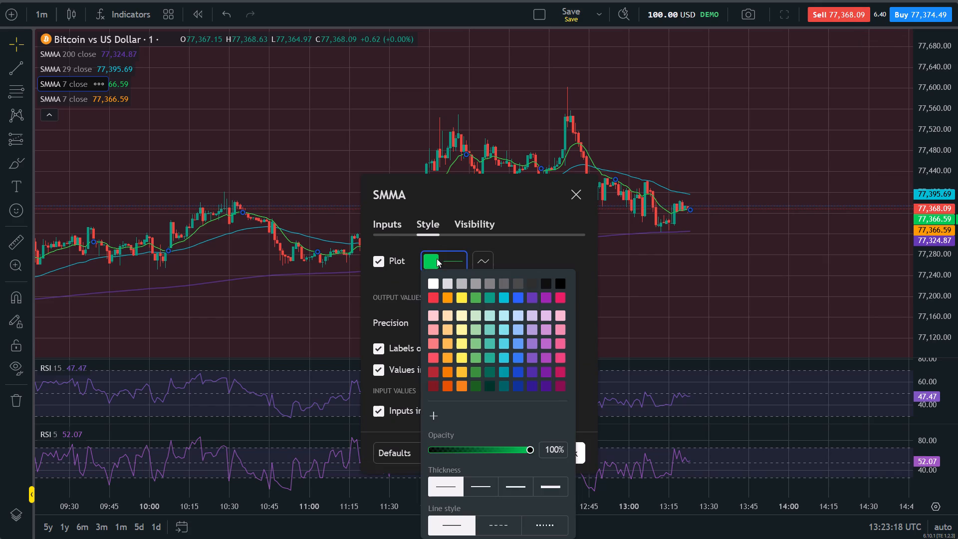
{"action": "key", "text": "BackSpace"}
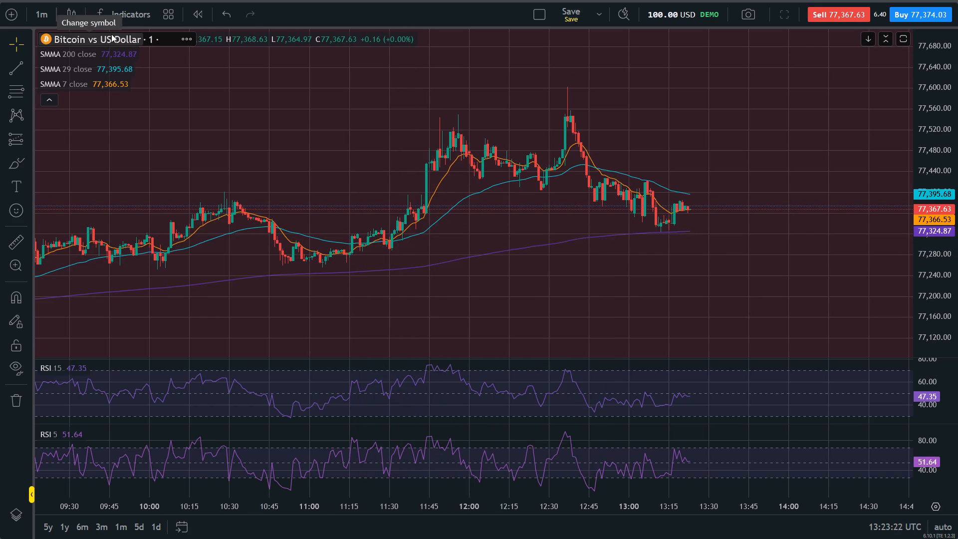
Recolour the orange SMMA line to yellow and set its length to 100.
{"action": "left_click", "coordinate": [106, 85]}
{"action": "left_click", "coordinate": [78, 77]}
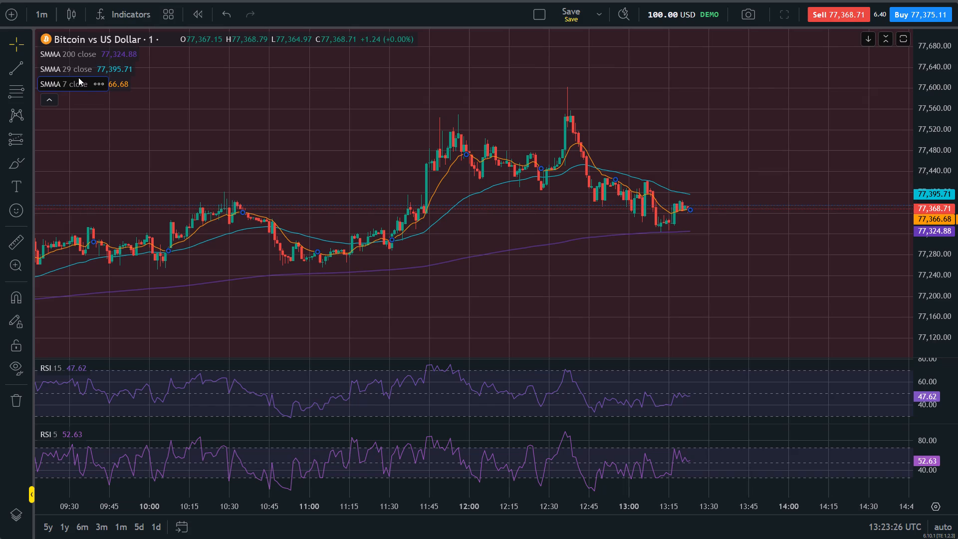
{"action": "left_click", "coordinate": [94, 86]}
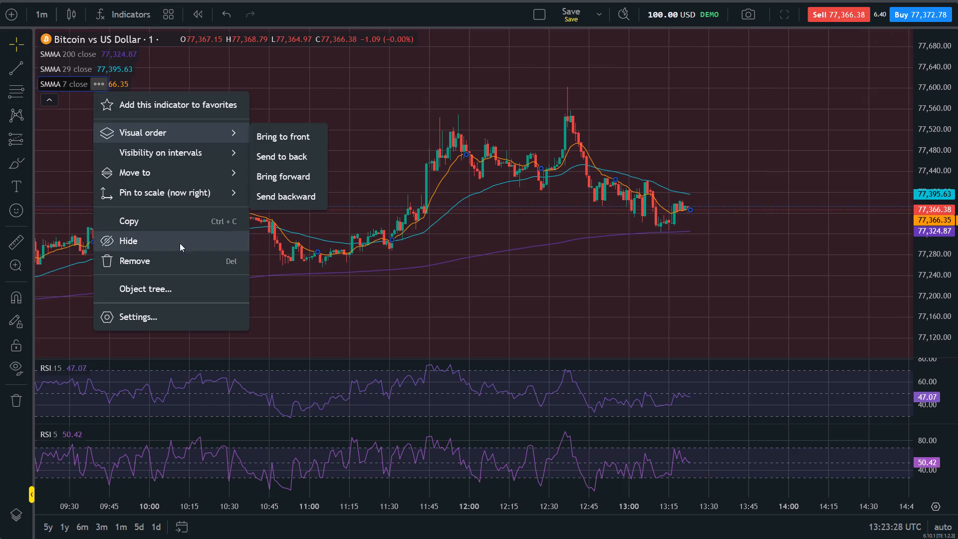
{"action": "left_click", "coordinate": [189, 305]}
{"action": "left_click", "coordinate": [189, 313]}
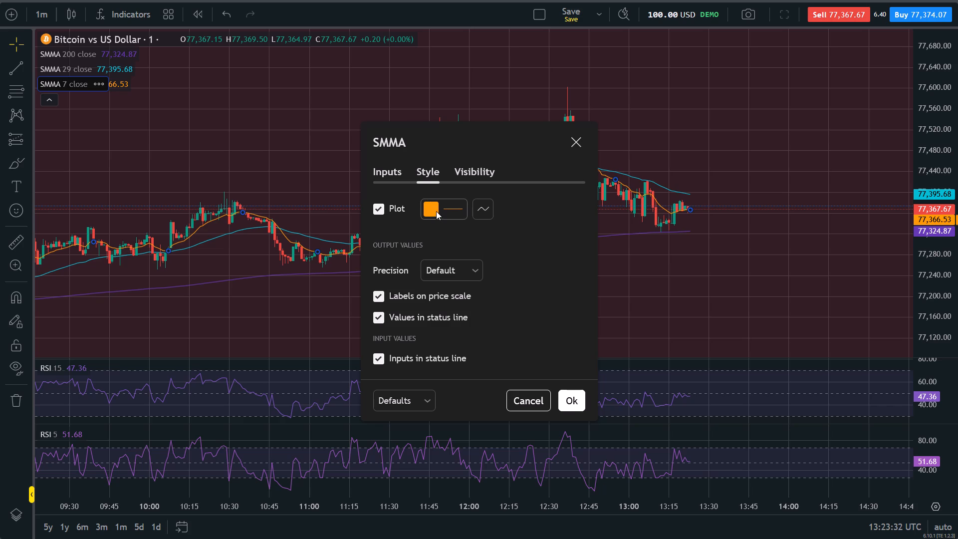
{"action": "left_click", "coordinate": [437, 214]}
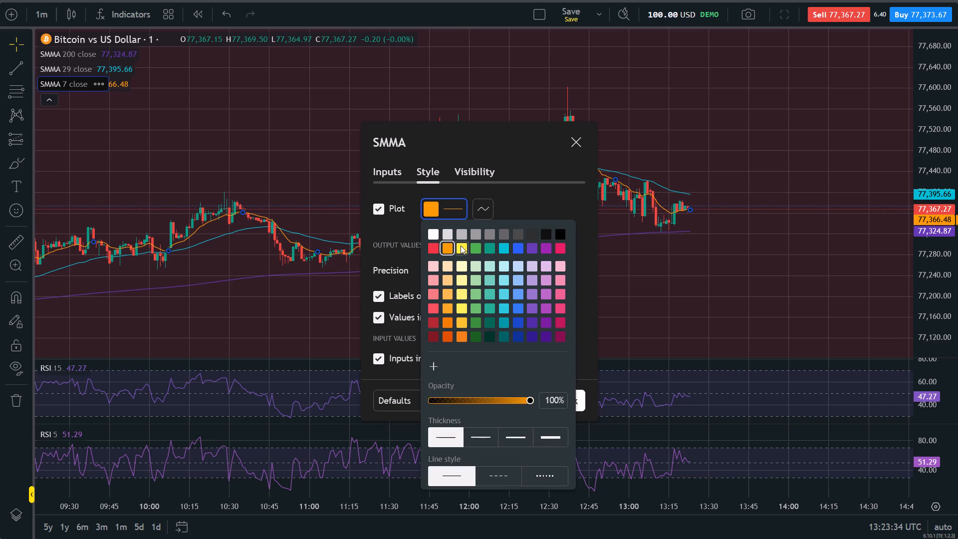
{"action": "left_click", "coordinate": [461, 246]}
{"action": "left_click", "coordinate": [393, 170]}
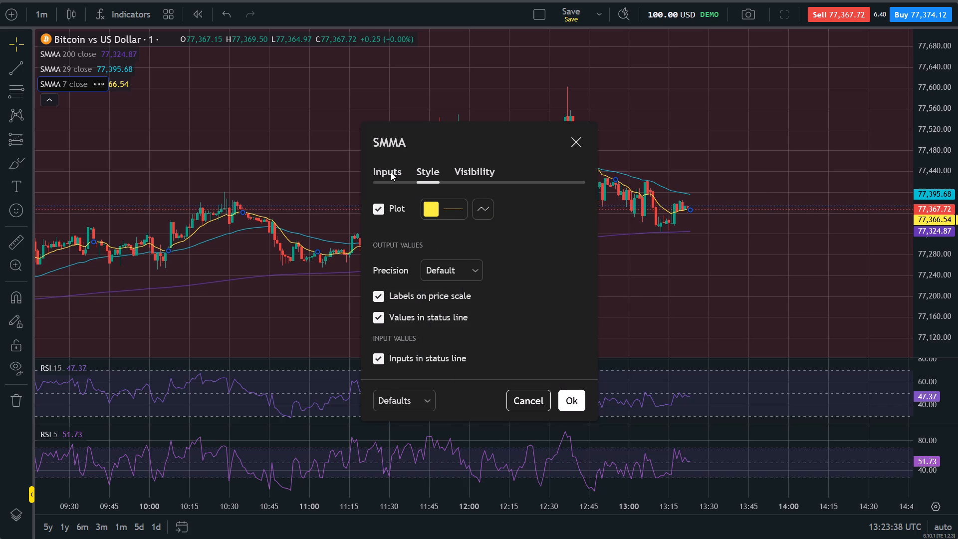
{"action": "left_click", "coordinate": [391, 172]}
{"action": "left_click", "coordinate": [430, 209]}
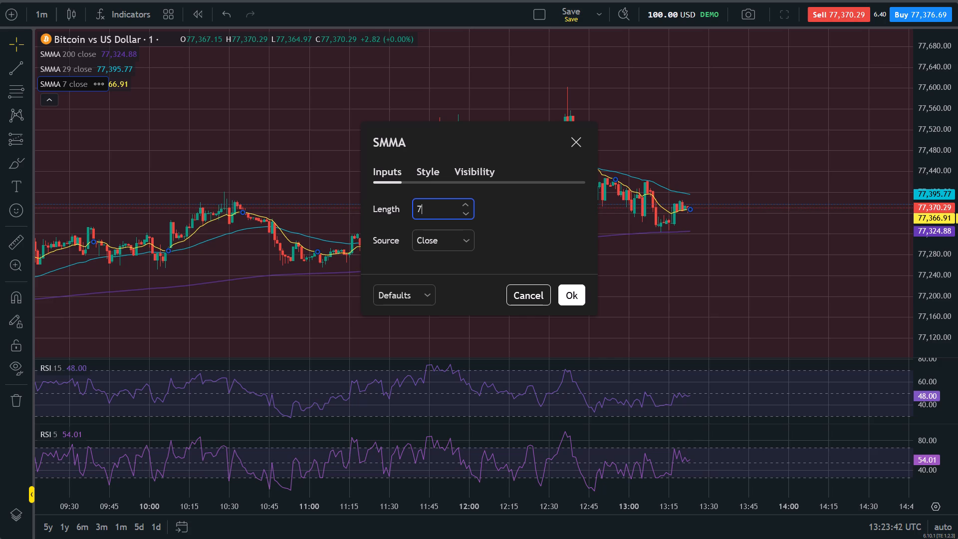
{"action": "key", "text": "1"}
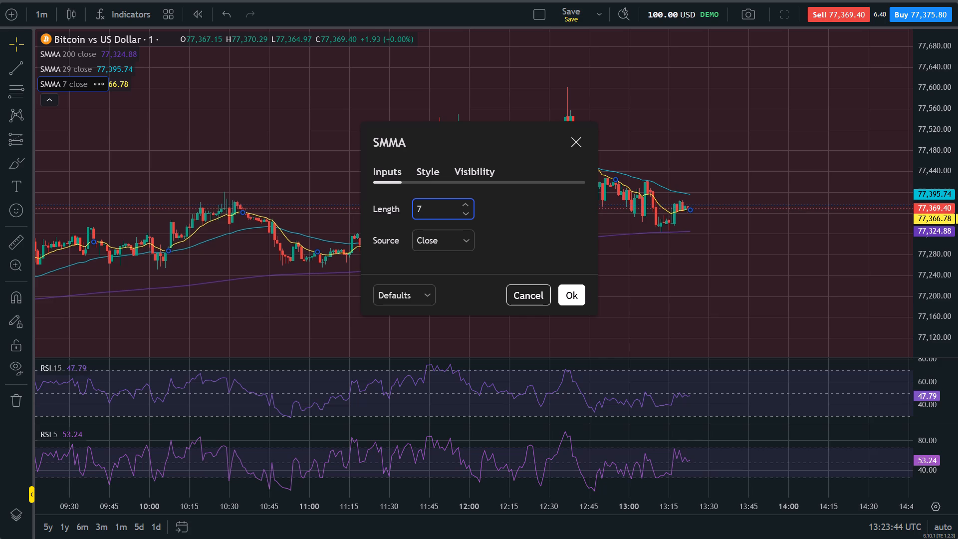
{"action": "key", "text": "BackSpace"}
{"action": "key", "text": "BackSpace"}
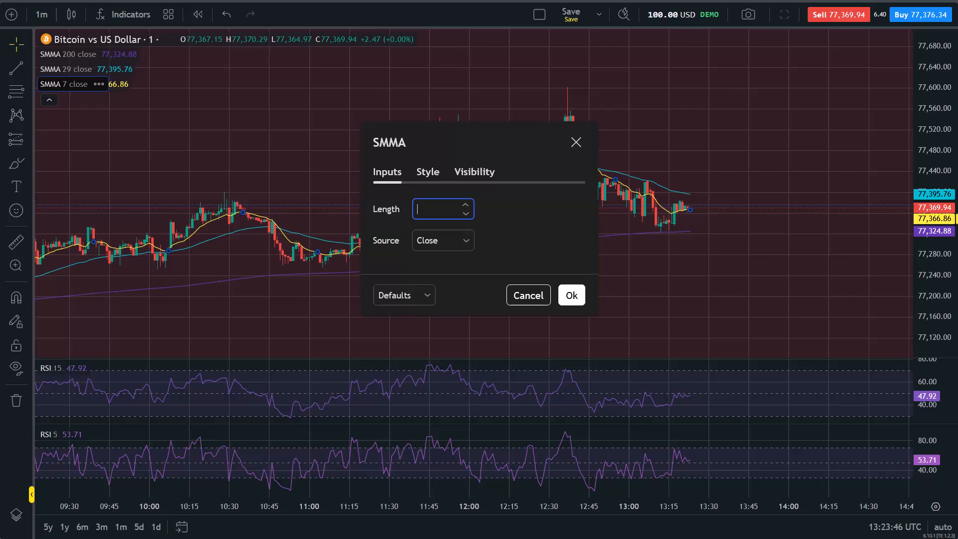
{"action": "type", "text": "100"}
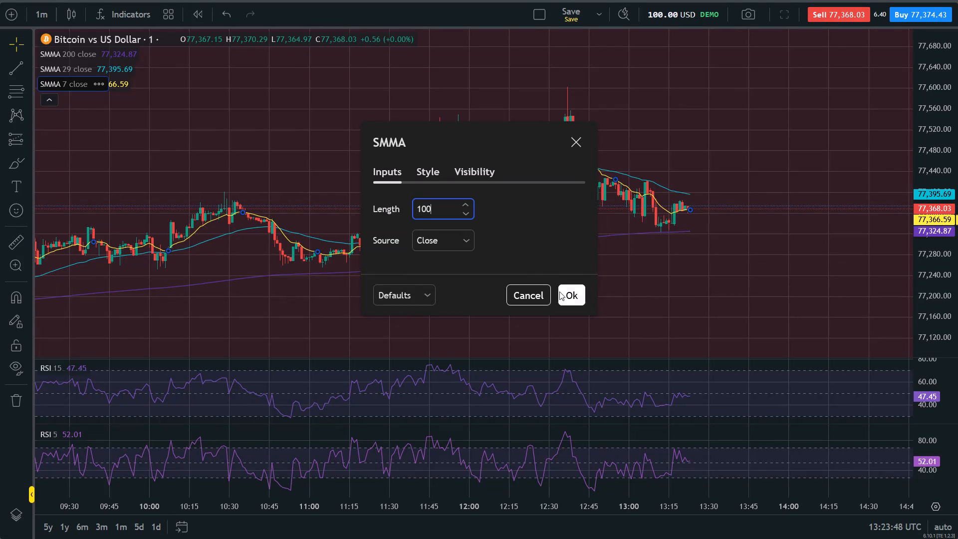
{"action": "left_click", "coordinate": [570, 297]}
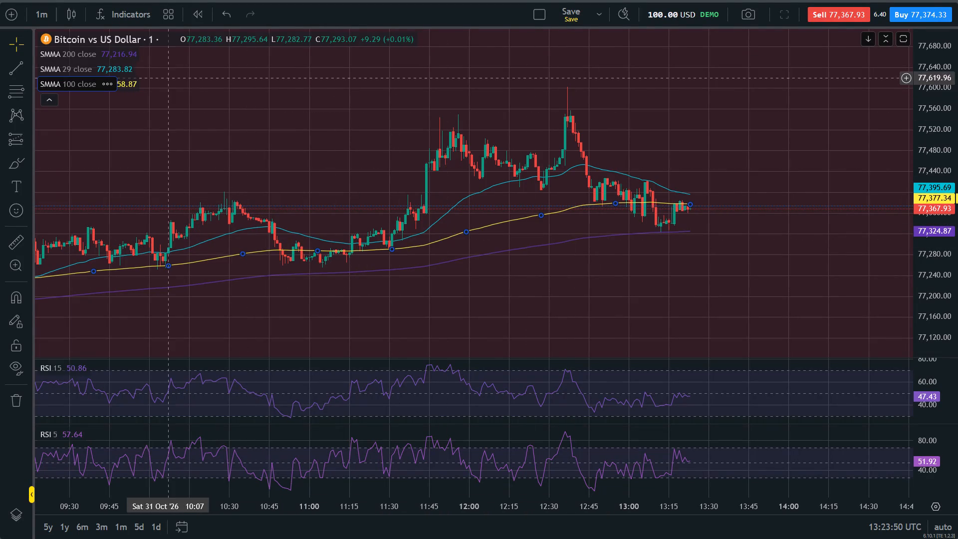
Search the indicators for "sma" and add one more Smoothed Moving Average to the Bitcoin chart.
{"action": "left_click", "coordinate": [120, 11]}
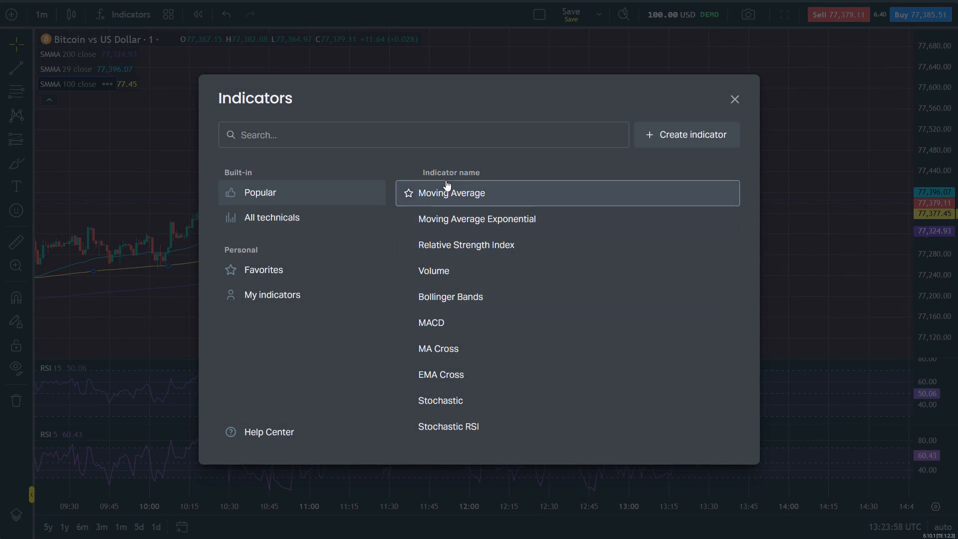
{"action": "left_click", "coordinate": [432, 142]}
{"action": "type", "text": "sa"}
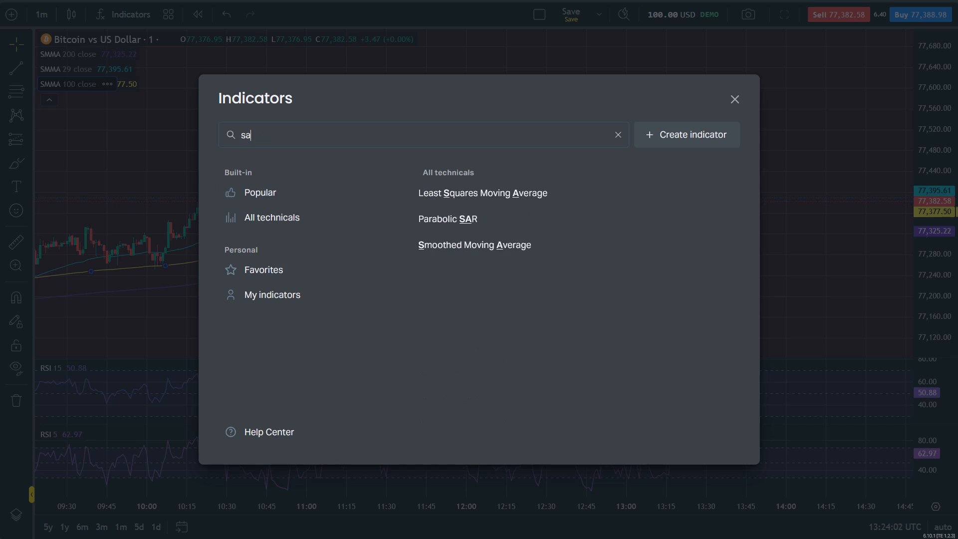
{"action": "key", "text": "BackSpace"}
{"action": "type", "text": "ma"}
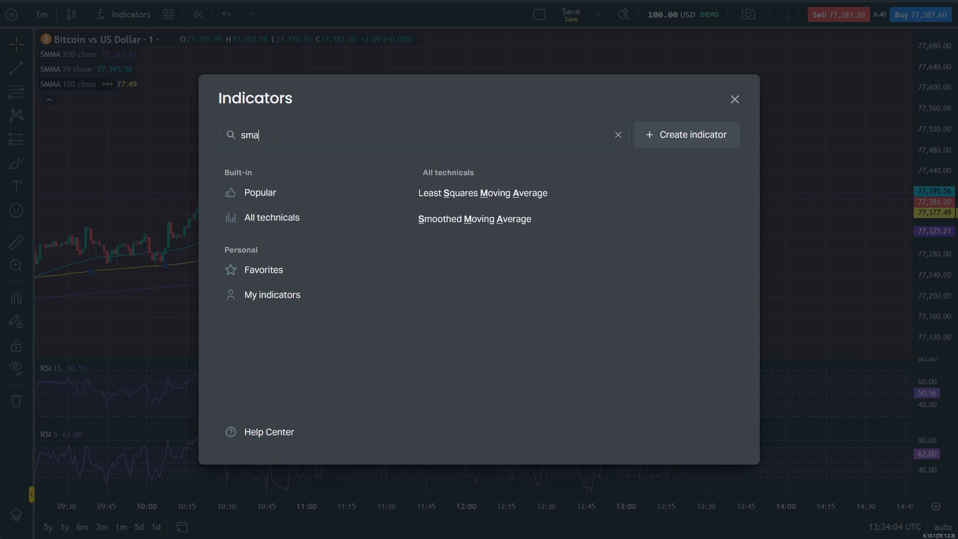
{"action": "left_click", "coordinate": [498, 225]}
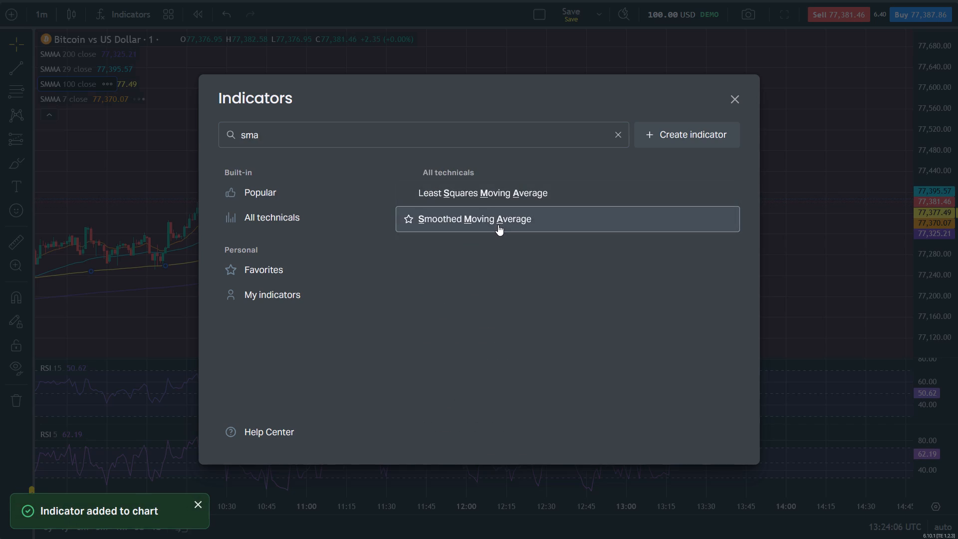
{"action": "left_click", "coordinate": [729, 108]}
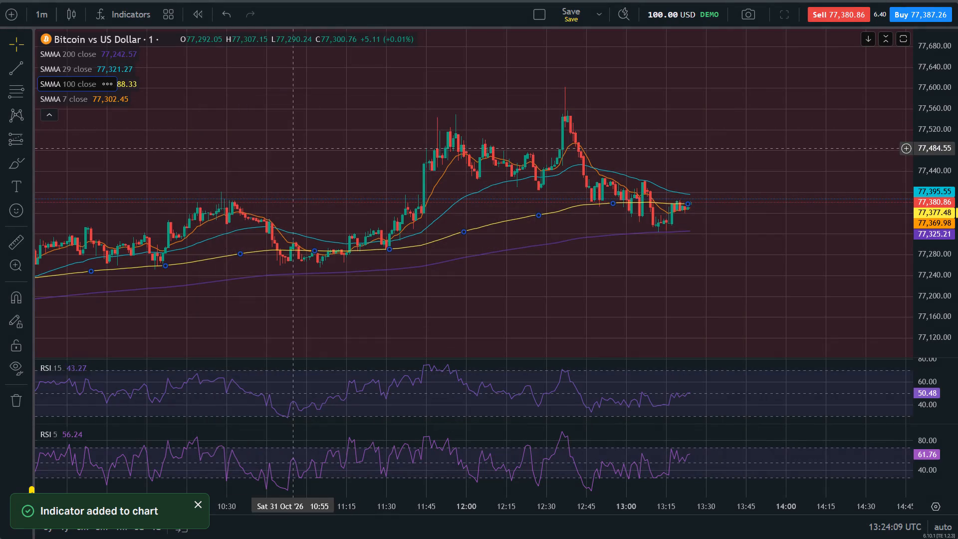
Recolour the newly added orange SMMA line to red and set its length to 18.
{"action": "double_click", "coordinate": [98, 102]}
{"action": "left_click", "coordinate": [85, 95]}
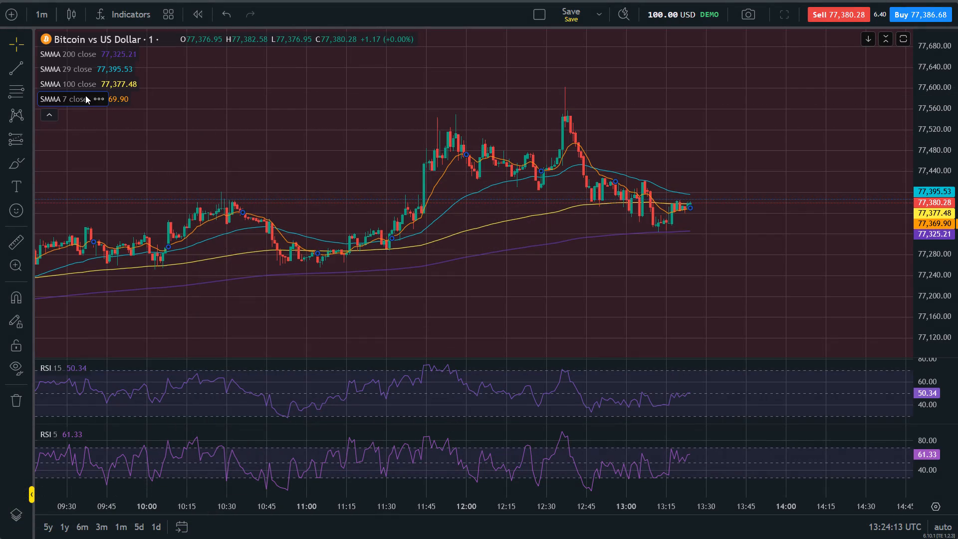
{"action": "left_click", "coordinate": [99, 99]}
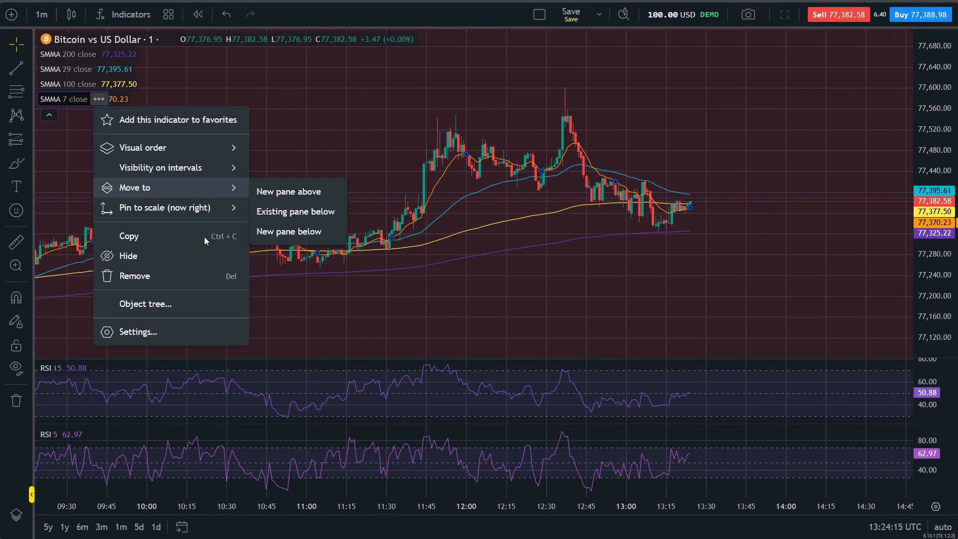
{"action": "left_click", "coordinate": [215, 334]}
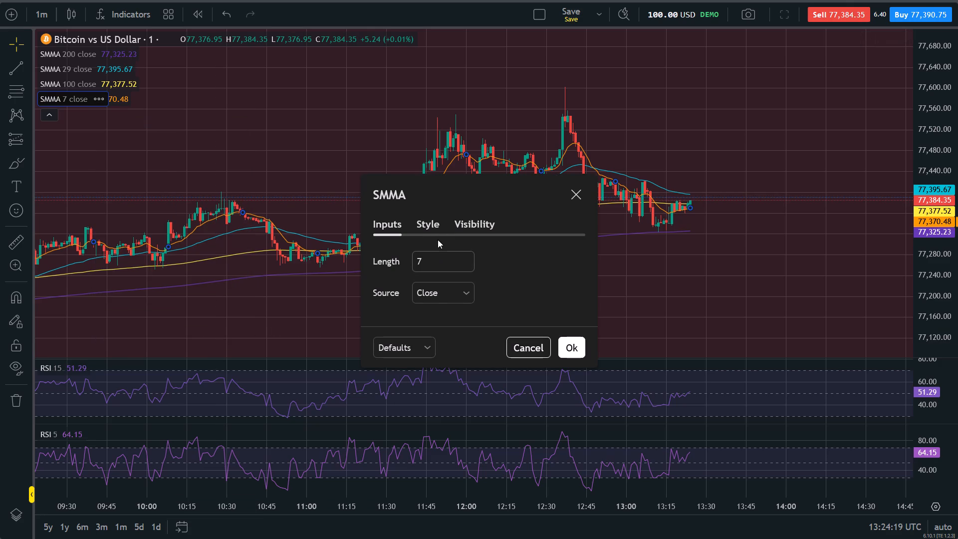
{"action": "left_click_drag", "start_coordinate": [437, 223], "coordinate": [432, 225]}
{"action": "left_click", "coordinate": [432, 225]}
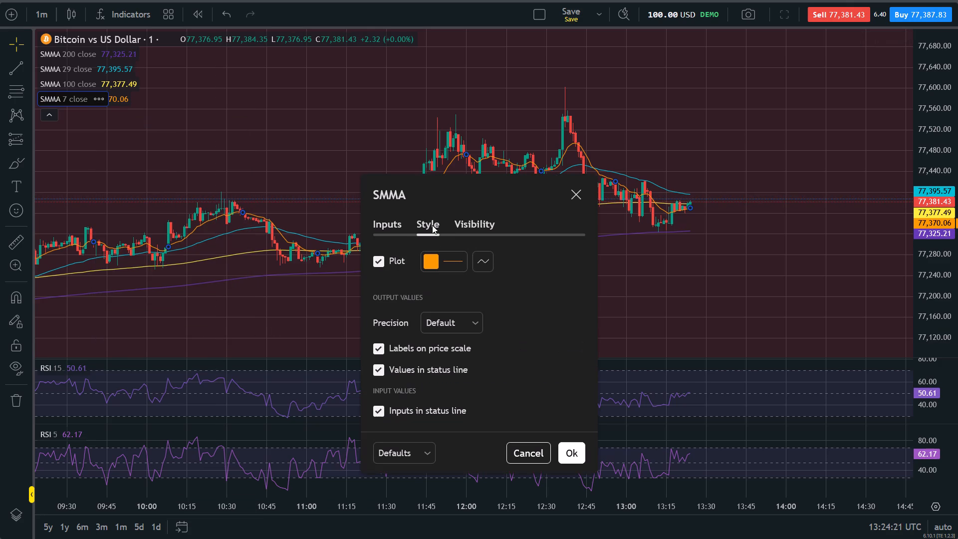
{"action": "left_click", "coordinate": [435, 260]}
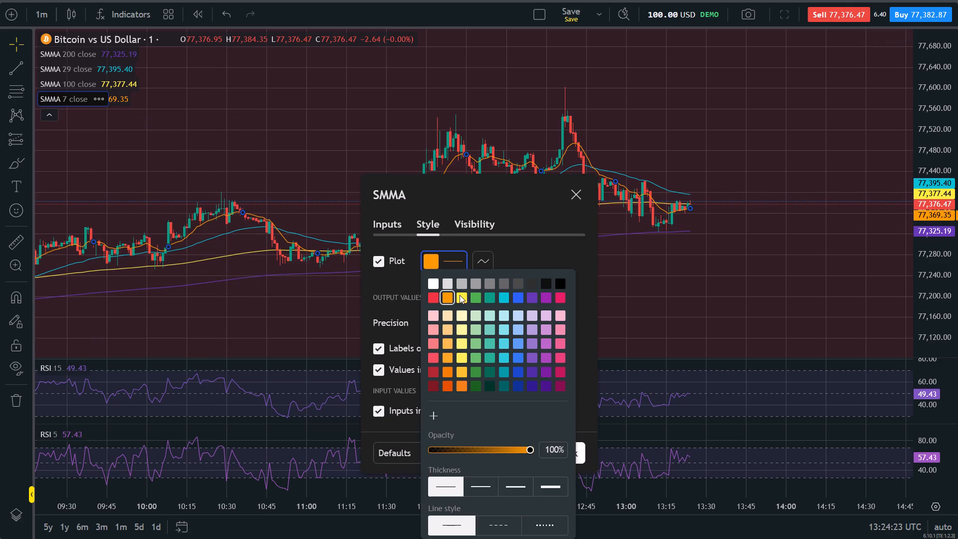
{"action": "left_click", "coordinate": [435, 295]}
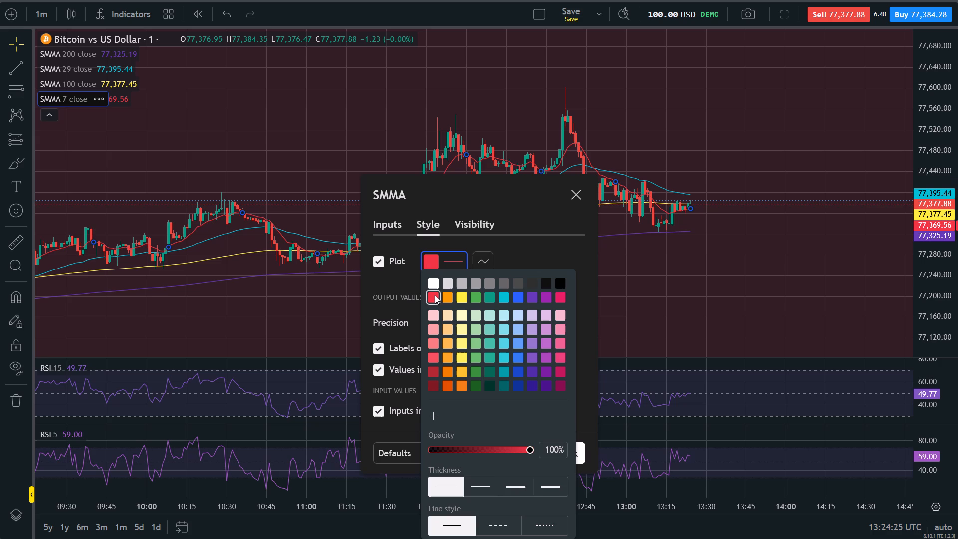
{"action": "left_click", "coordinate": [388, 228]}
{"action": "left_click", "coordinate": [425, 260]}
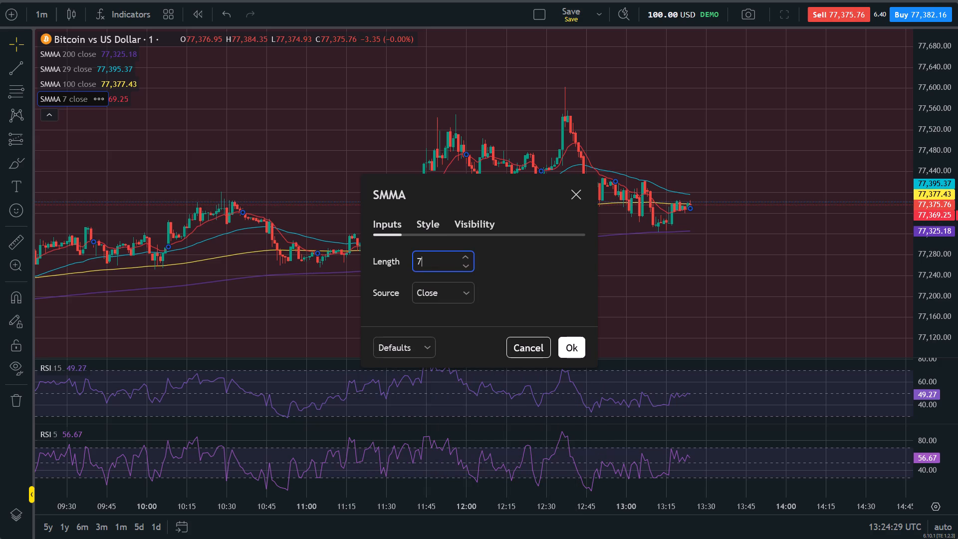
{"action": "key", "text": "BackSpace"}
{"action": "type", "text": "18"}
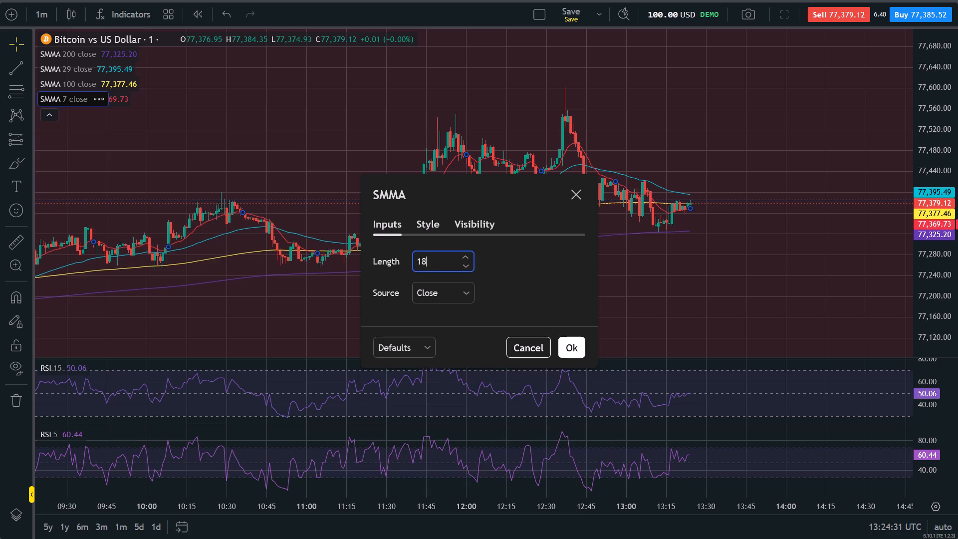
{"action": "left_click", "coordinate": [570, 350]}
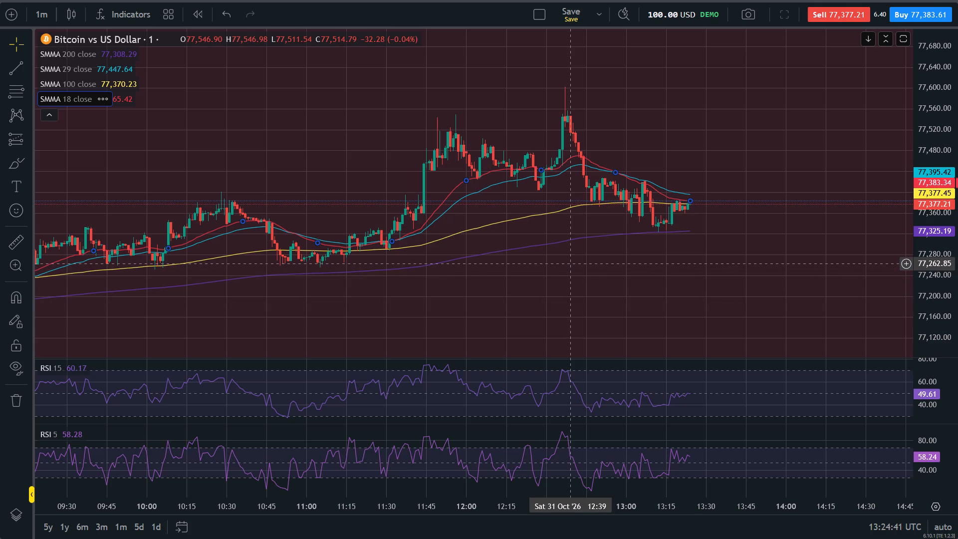
Stretch the Bitcoin chart's price scale vertically and reposition the recent candles within the main pane.
{"action": "left_click_drag", "start_coordinate": [656, 261], "coordinate": [642, 210]}
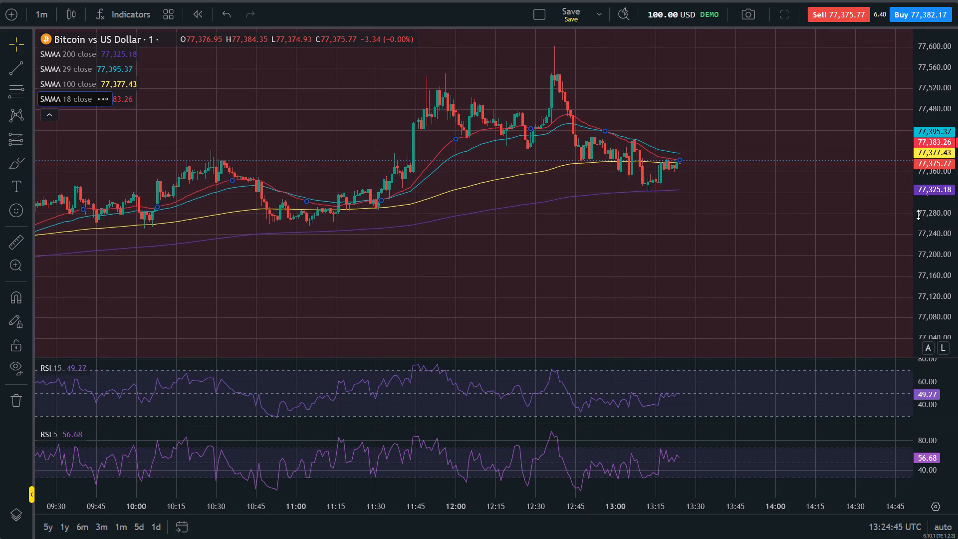
{"action": "left_click_drag", "start_coordinate": [927, 209], "coordinate": [907, 70]}
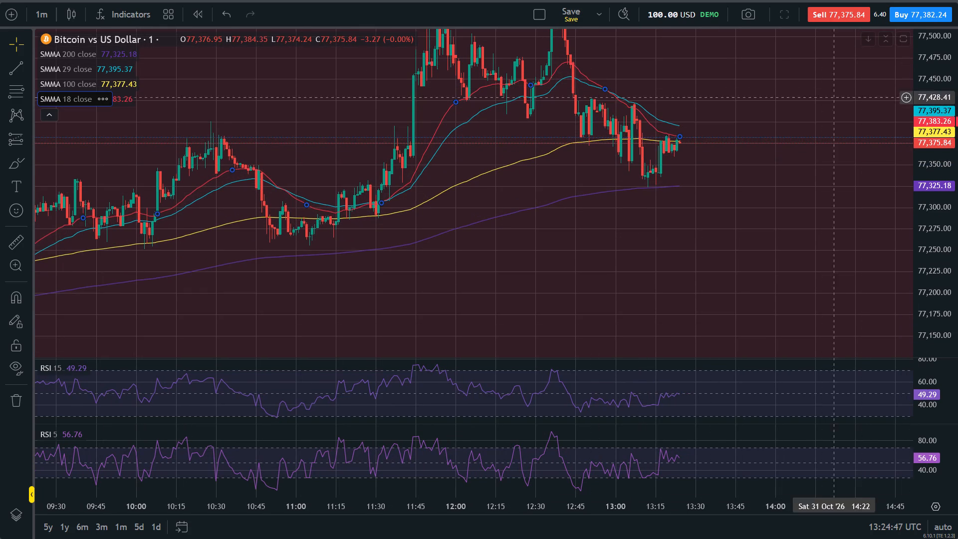
{"action": "left_click_drag", "start_coordinate": [770, 223], "coordinate": [782, 311]}
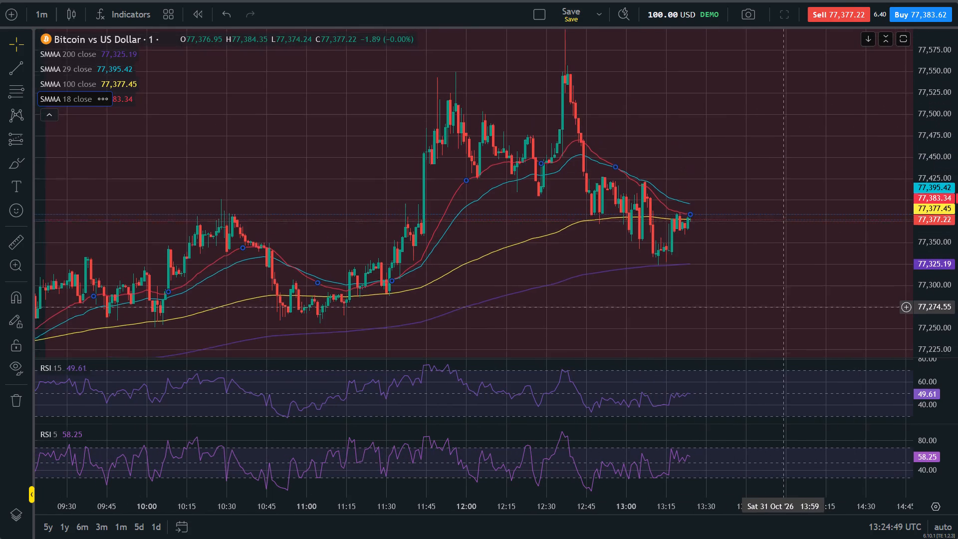
{"action": "left_click_drag", "start_coordinate": [782, 311], "coordinate": [782, 315]}
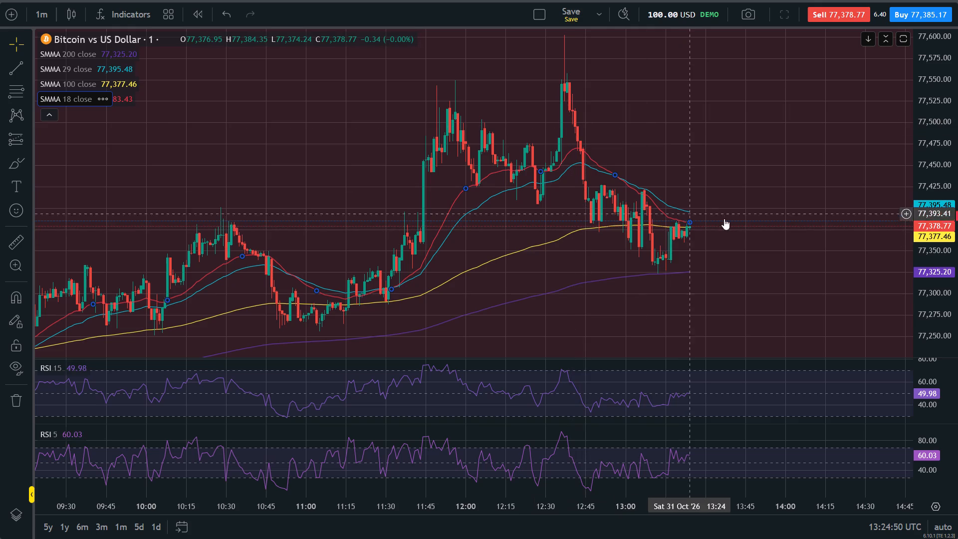
{"action": "left_click_drag", "start_coordinate": [927, 154], "coordinate": [899, 69]}
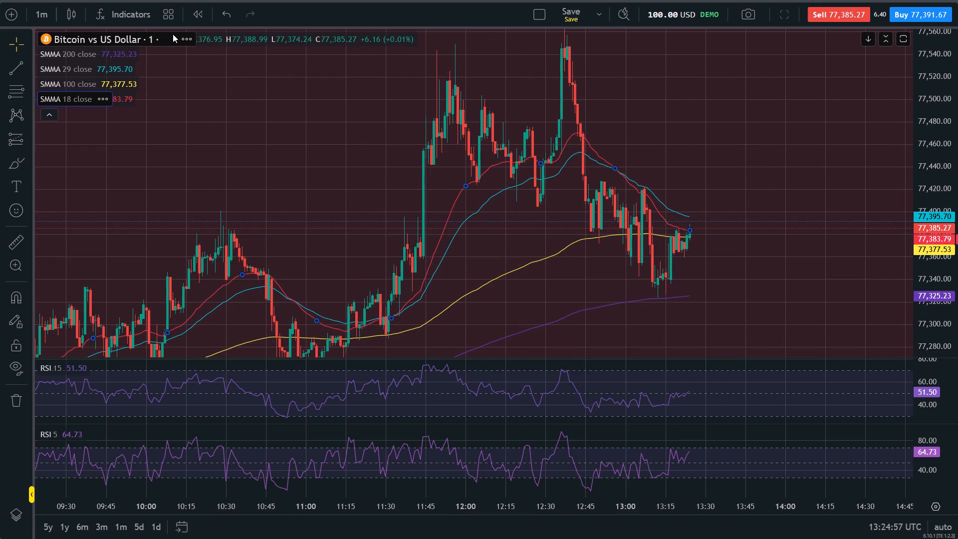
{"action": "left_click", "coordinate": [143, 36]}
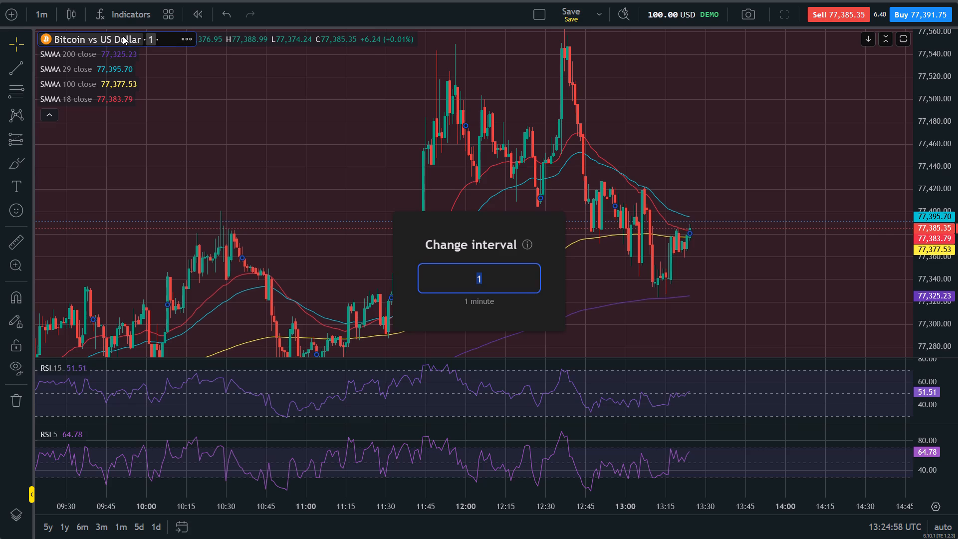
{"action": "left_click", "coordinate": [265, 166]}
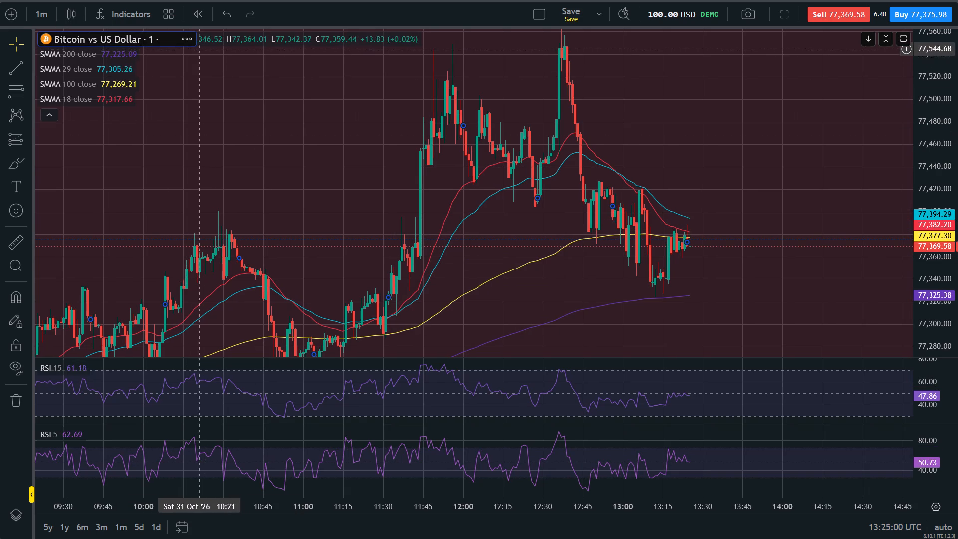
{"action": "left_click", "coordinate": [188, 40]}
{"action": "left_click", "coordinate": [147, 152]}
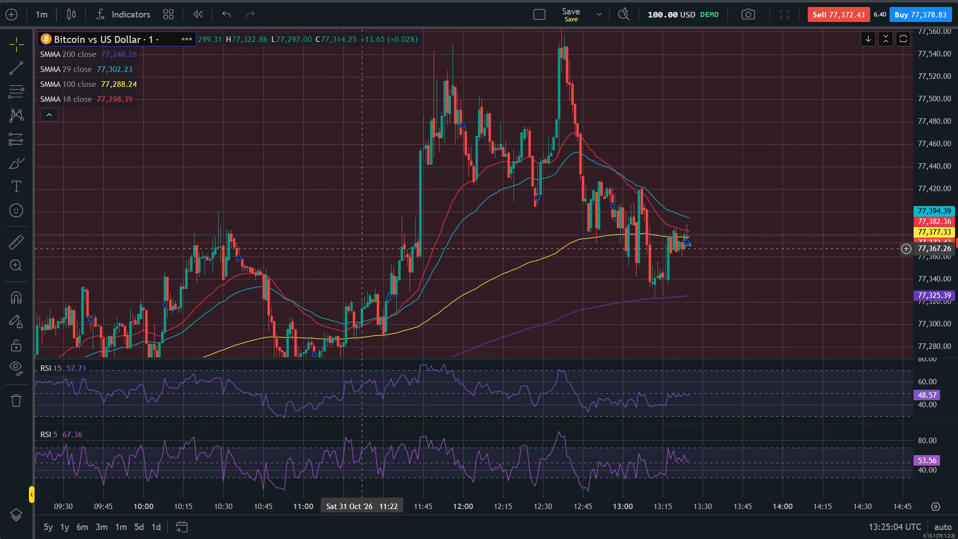
Search the symbols for "gold vs" and switch the chart from Bitcoin to XAU/USD, Gold vs US Dollar.
{"action": "left_click", "coordinate": [58, 38]}
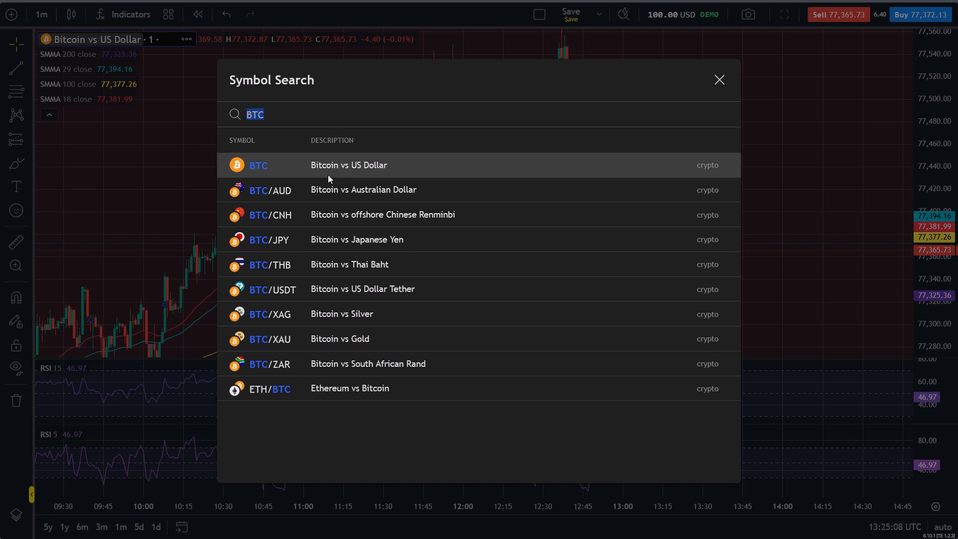
{"action": "left_click", "coordinate": [337, 114]}
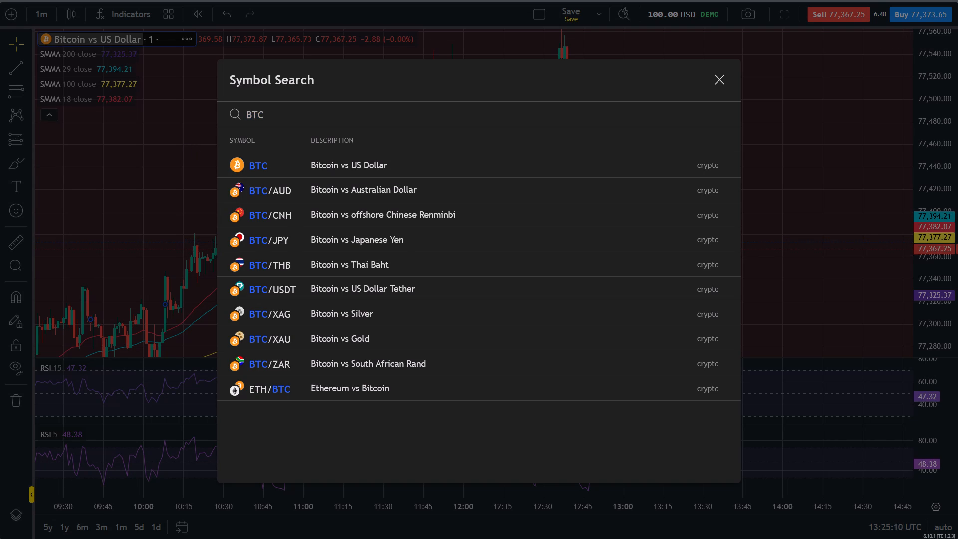
{"action": "key", "text": "BackSpace"}
{"action": "key", "text": "BackSpace"}
{"action": "key", "text": "BackSpace"}
{"action": "key", "text": "BackSpace"}
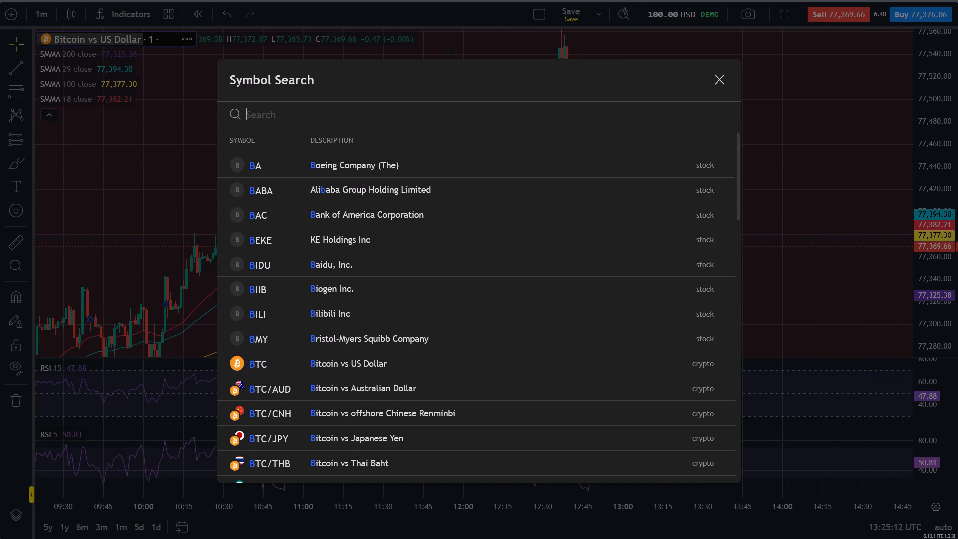
{"action": "type", "text": "gold"}
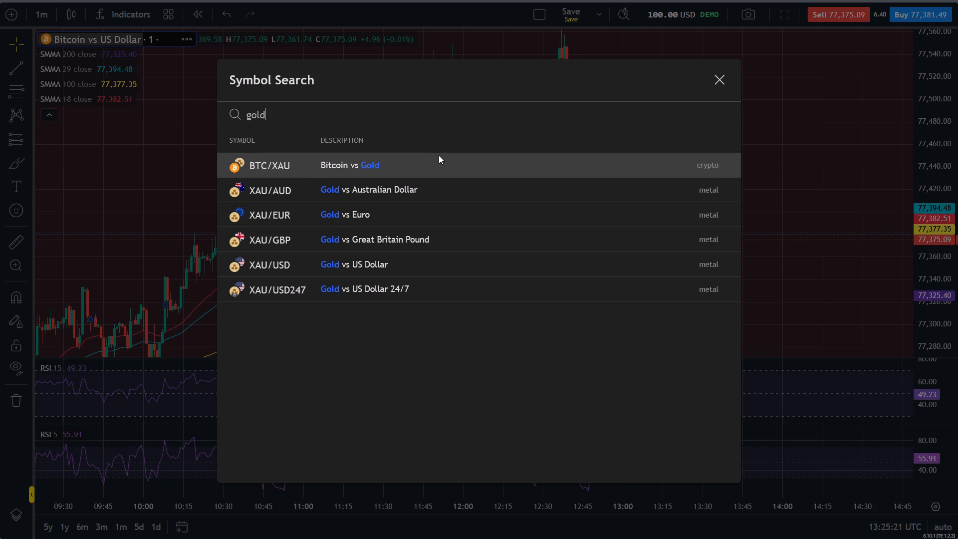
{"action": "key", "text": "space"}
{"action": "type", "text": "vs"}
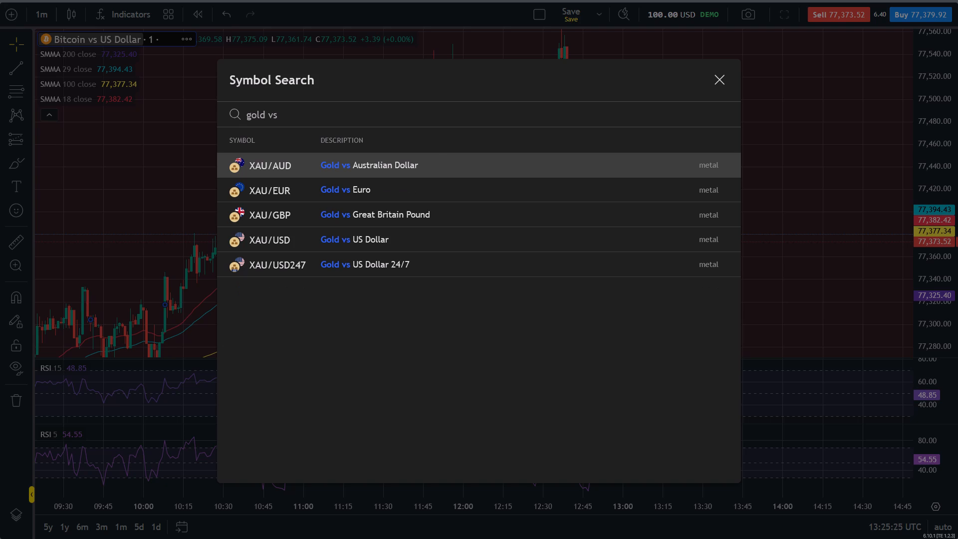
{"action": "left_click", "coordinate": [418, 236]}
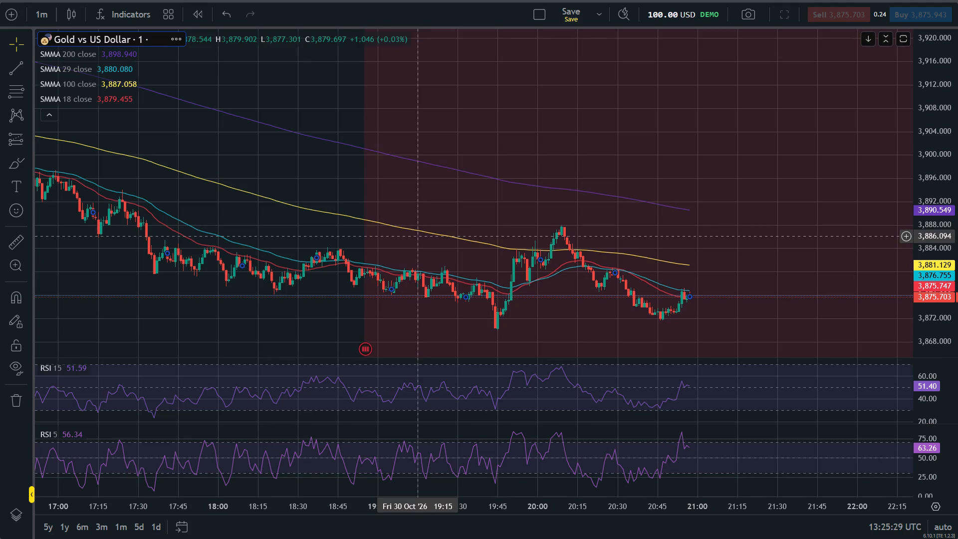
Show a longer time span on the gold chart with a stretched price scale, and reposition the latest candles within the main pane.
{"action": "scroll", "coordinate": [499, 248], "scroll_direction": "down", "scroll_amount": 1}
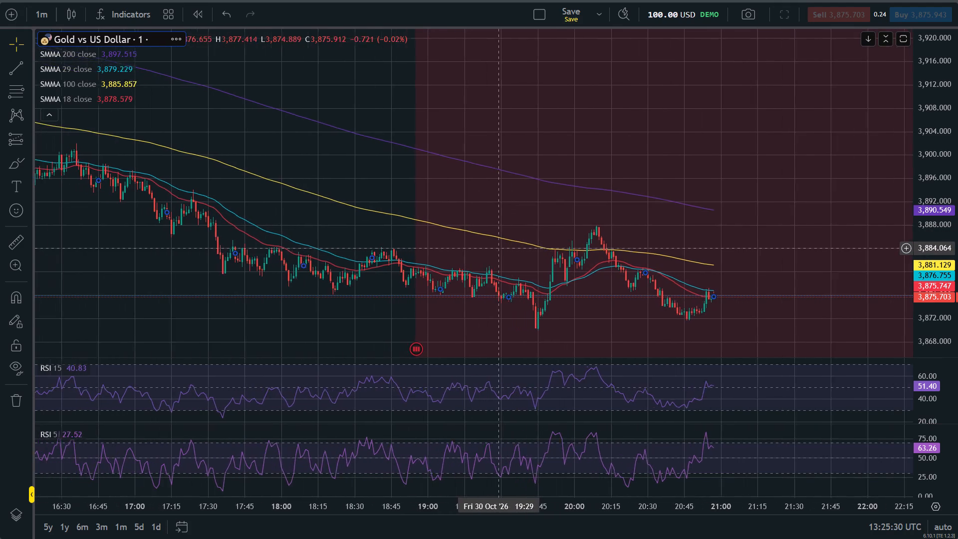
{"action": "scroll", "coordinate": [499, 248], "scroll_direction": "down", "scroll_amount": 1}
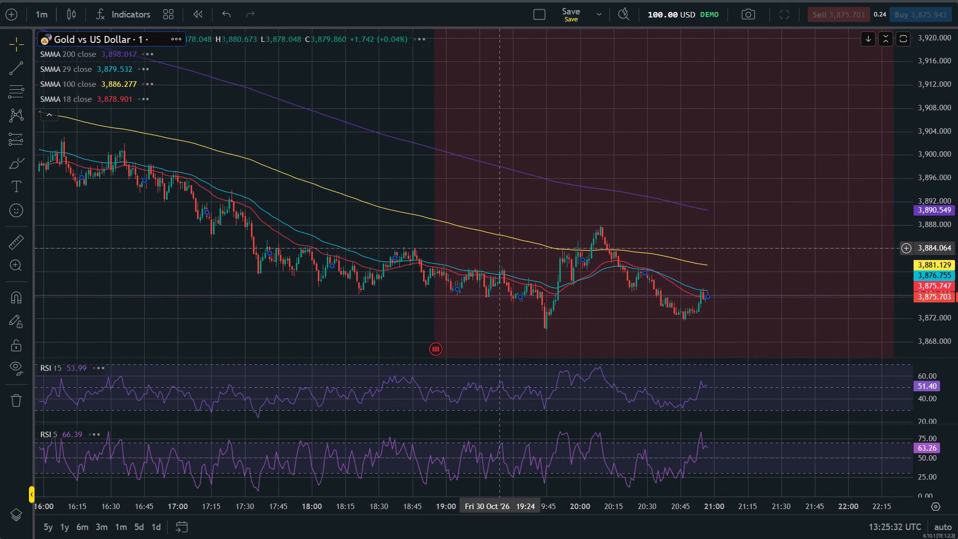
{"action": "scroll", "coordinate": [499, 248], "scroll_direction": "down", "scroll_amount": 1}
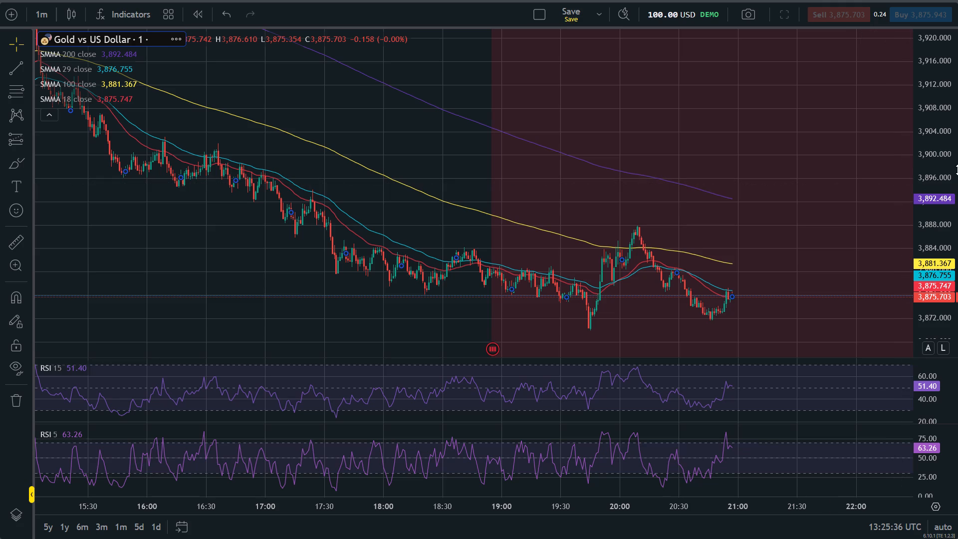
{"action": "left_click_drag", "start_coordinate": [945, 169], "coordinate": [910, 49]}
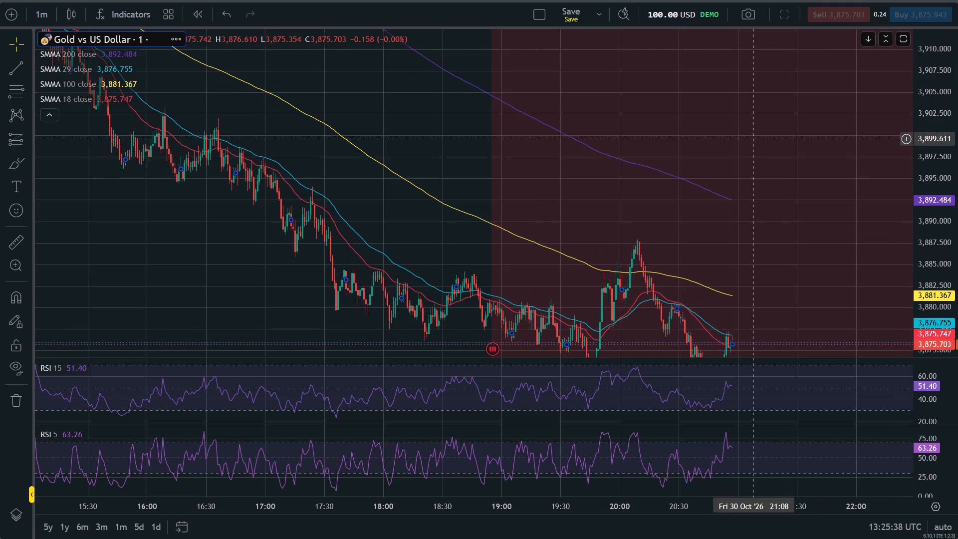
{"action": "scroll", "coordinate": [716, 197], "scroll_direction": "down", "scroll_amount": 1}
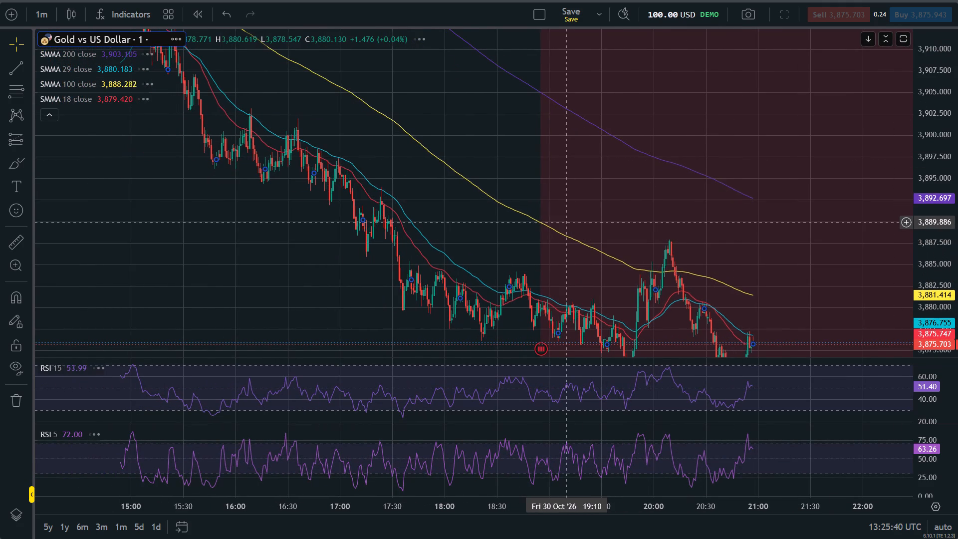
{"action": "left_click_drag", "start_coordinate": [506, 226], "coordinate": [322, 124]}
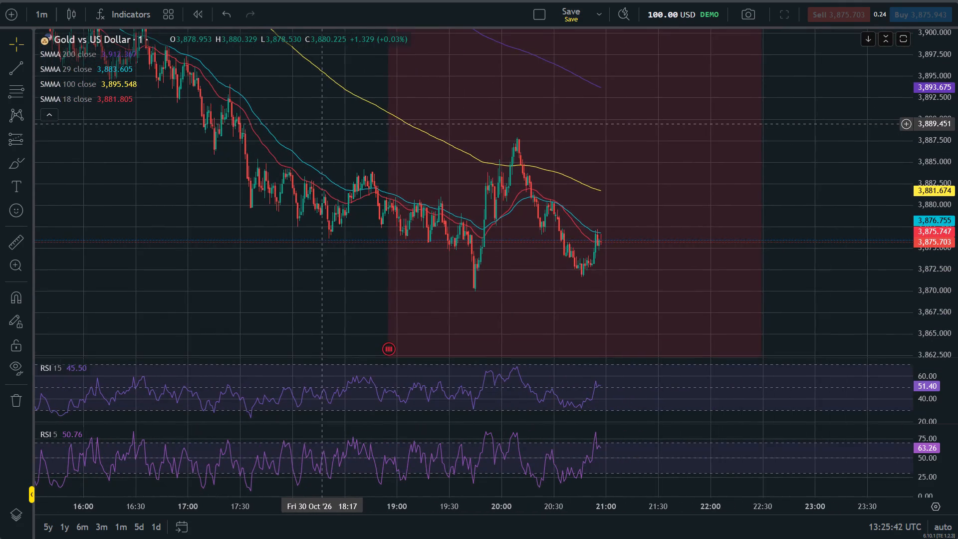
{"action": "left_click_drag", "start_coordinate": [322, 124], "coordinate": [323, 125]}
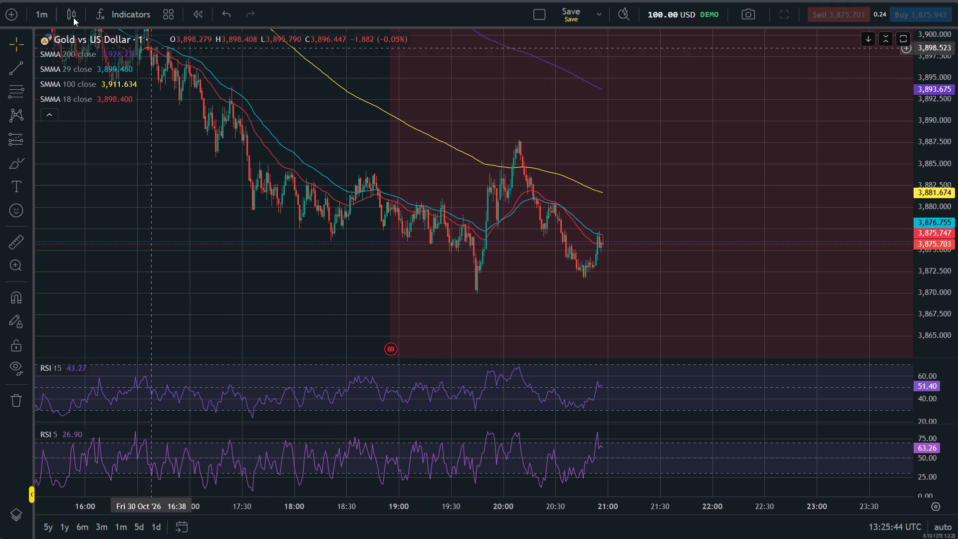
Set the gold chart's interval to 5 minutes and compress its price scale to fit all four SMMA lines in the pane.
{"action": "left_click", "coordinate": [42, 17]}
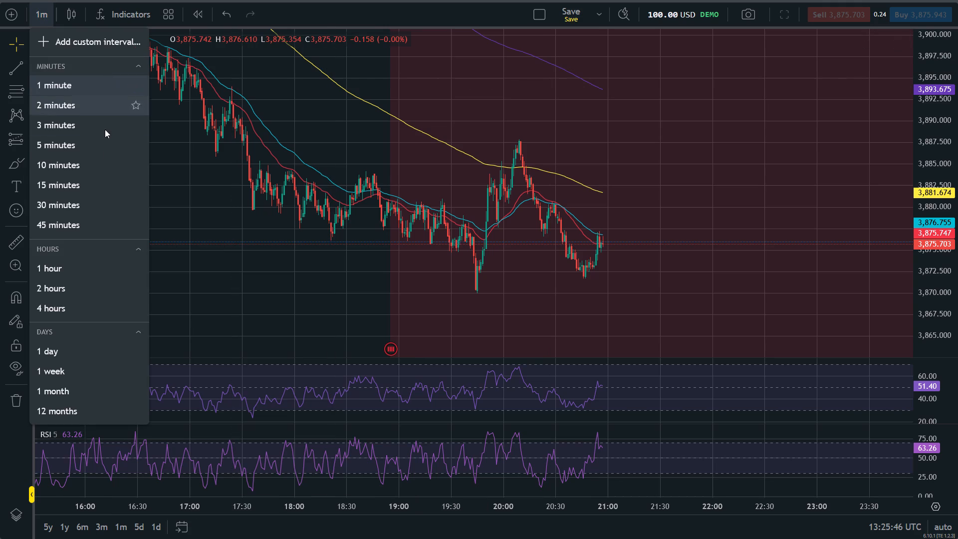
{"action": "left_click", "coordinate": [105, 150]}
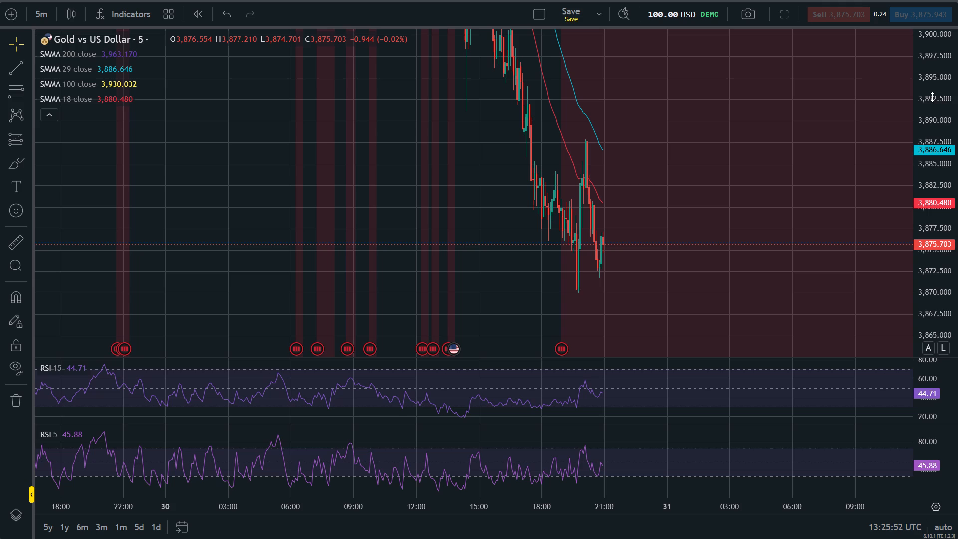
{"action": "left_click_drag", "start_coordinate": [932, 128], "coordinate": [935, 256]}
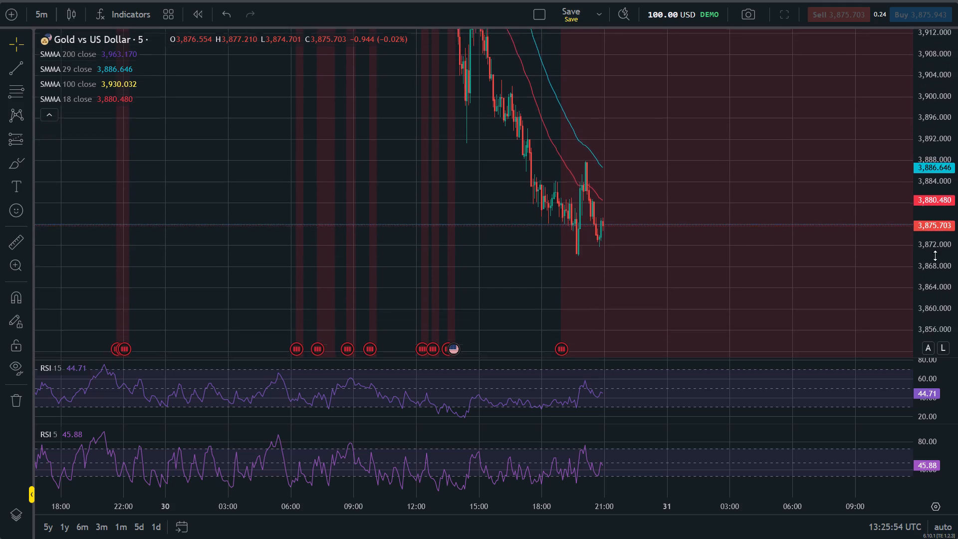
{"action": "left_click_drag", "start_coordinate": [935, 256], "coordinate": [935, 304]}
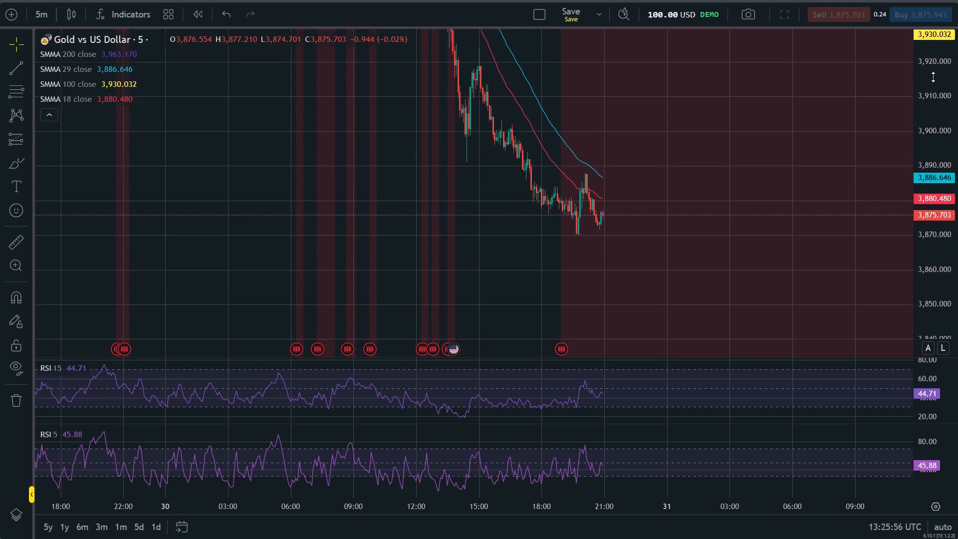
{"action": "left_click_drag", "start_coordinate": [937, 84], "coordinate": [957, 308]}
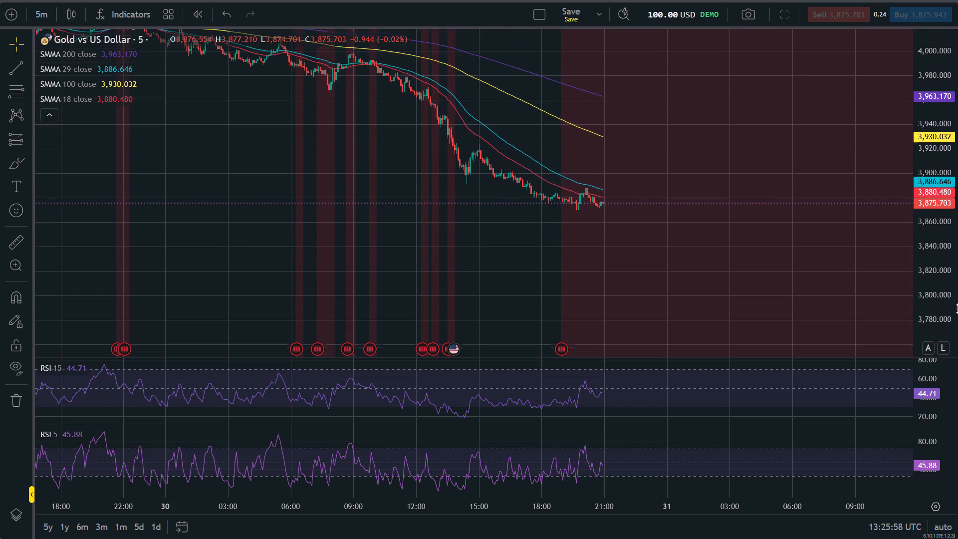
{"action": "left_click_drag", "start_coordinate": [957, 308], "coordinate": [957, 316]}
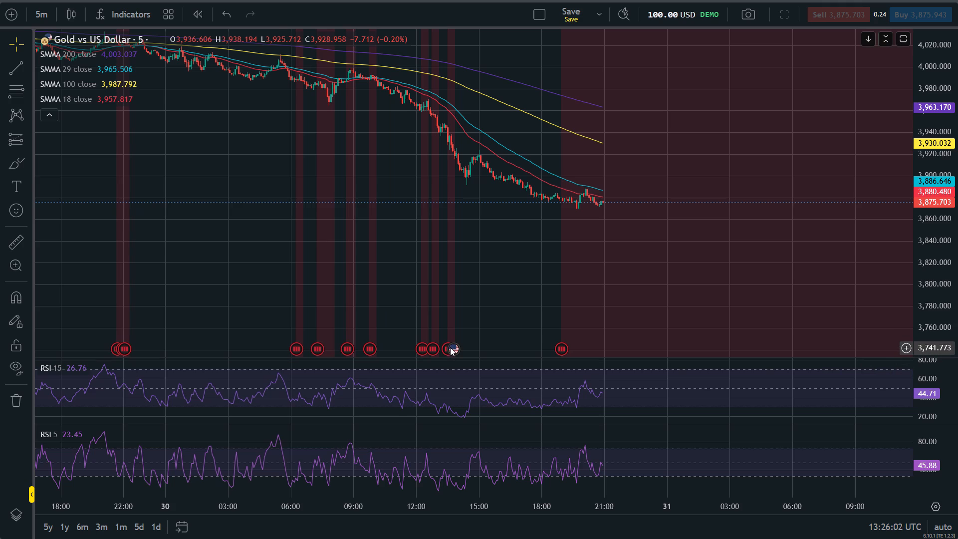
View the details of the US economic event marked just before 15:00 on the gold chart, then dismiss them.
{"action": "left_click", "coordinate": [450, 347]}
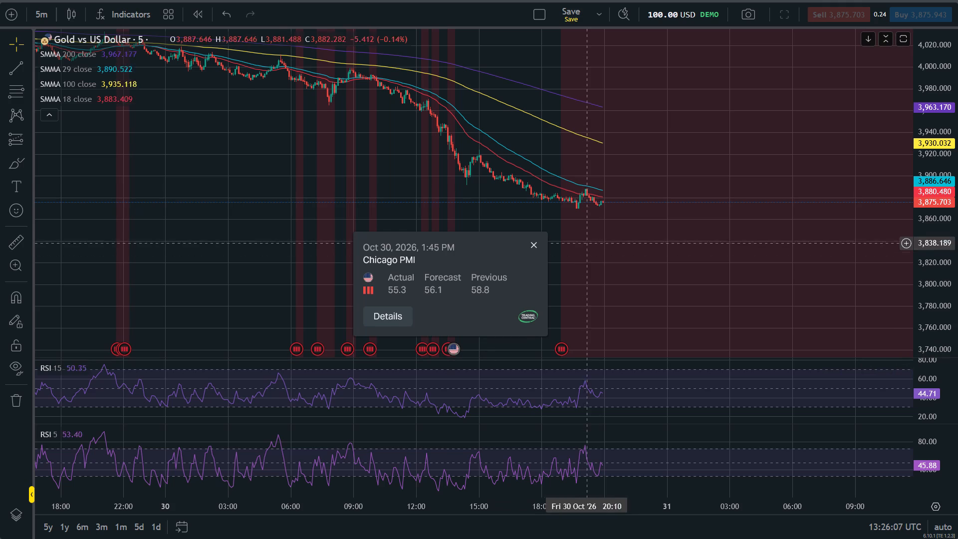
{"action": "left_click", "coordinate": [533, 247]}
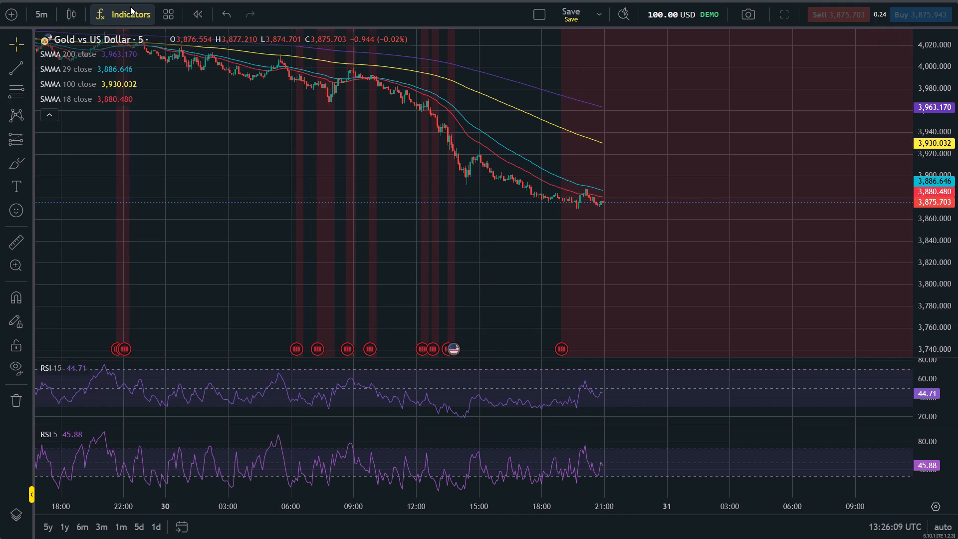
Search the indicators for "sess[on" to look for a trading session indicator.
{"action": "left_click", "coordinate": [129, 13]}
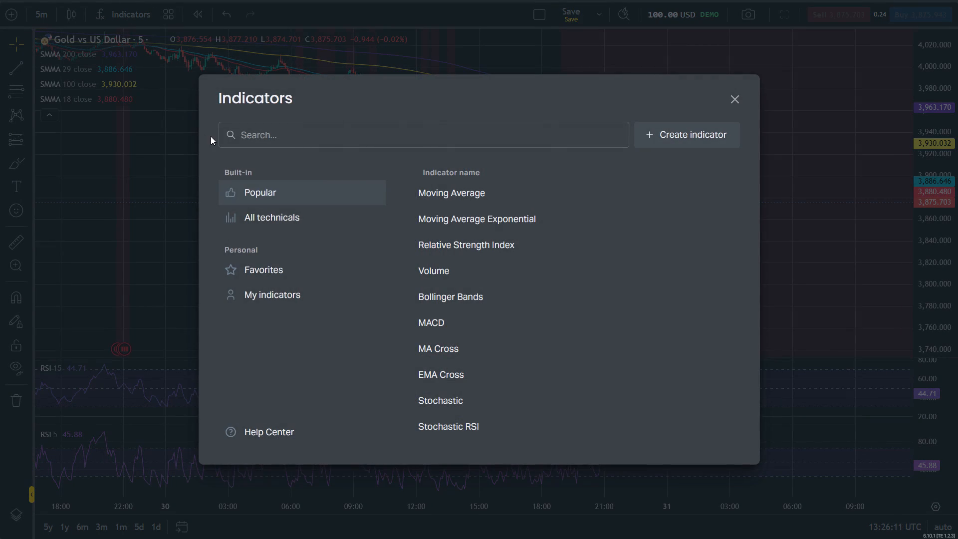
{"action": "left_click", "coordinate": [263, 135]}
{"action": "type", "text": "sess"}
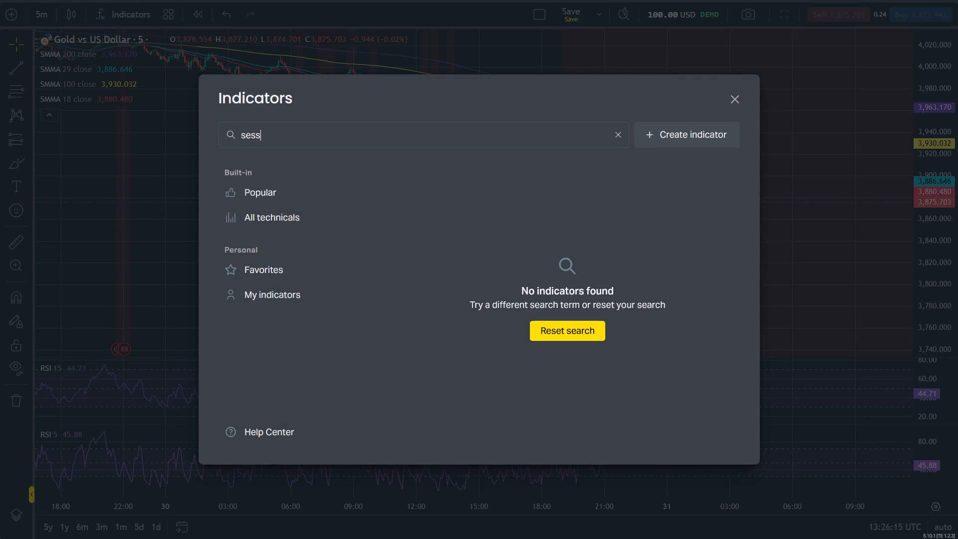
{"action": "type", "text": "[on"}
Look through the full list of built-in technical indicators for a trading session indicator.
{"action": "left_click", "coordinate": [268, 216]}
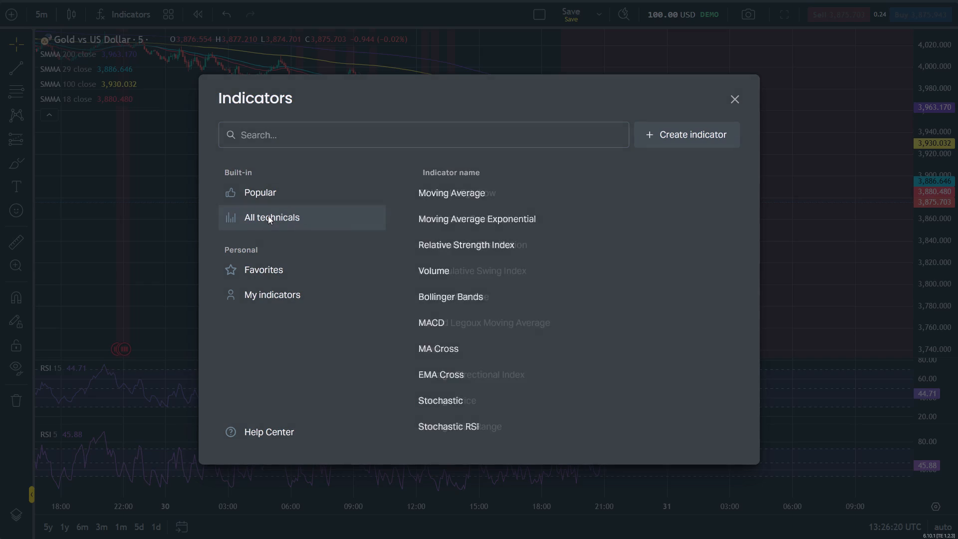
{"action": "scroll", "coordinate": [429, 255], "scroll_direction": "down", "scroll_amount": 2}
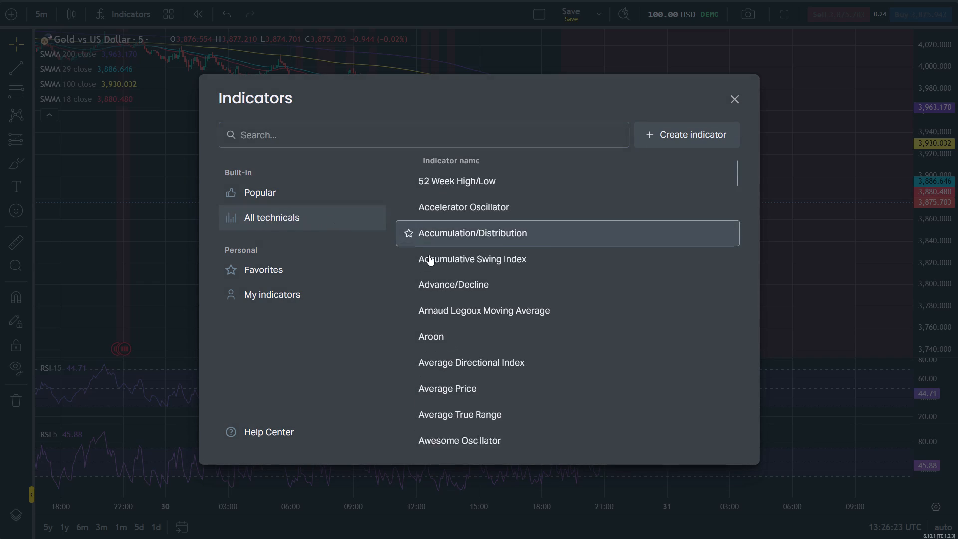
{"action": "scroll", "coordinate": [429, 255], "scroll_direction": "down", "scroll_amount": 13}
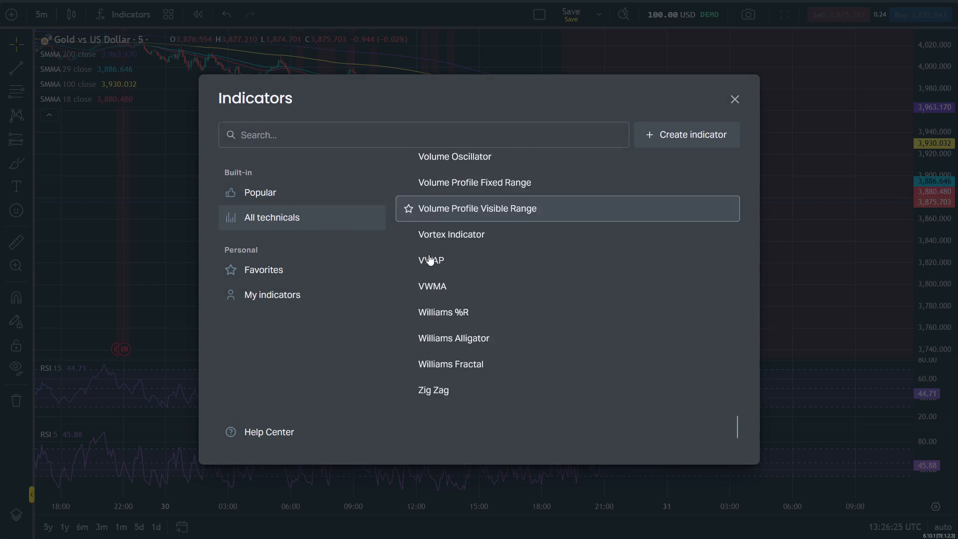
{"action": "scroll", "coordinate": [429, 255], "scroll_direction": "up", "scroll_amount": 2}
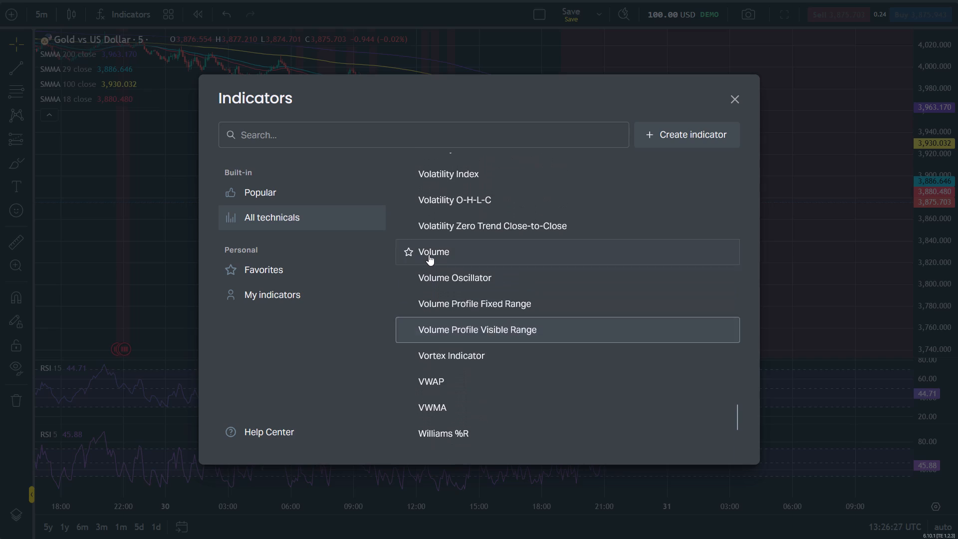
{"action": "scroll", "coordinate": [429, 255], "scroll_direction": "up", "scroll_amount": 3}
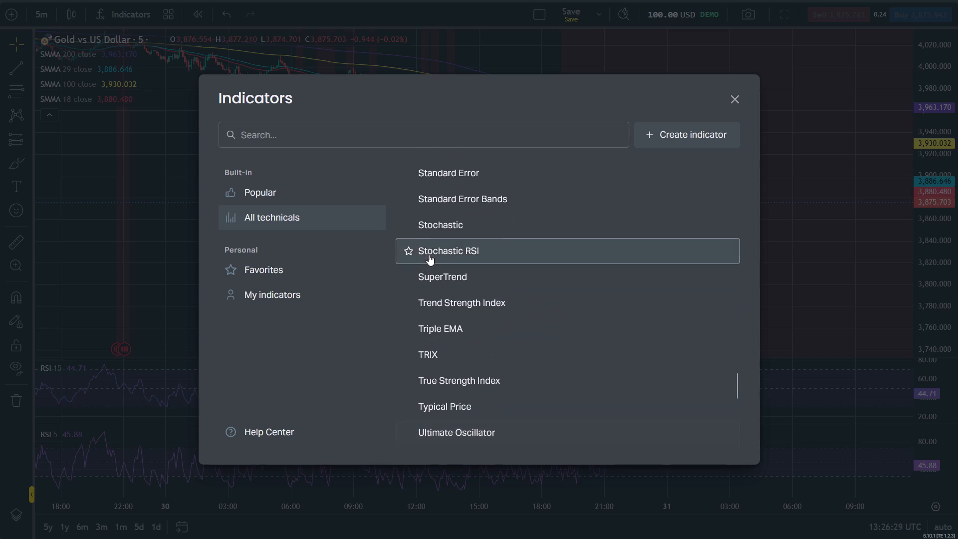
{"action": "scroll", "coordinate": [429, 255], "scroll_direction": "up", "scroll_amount": 2}
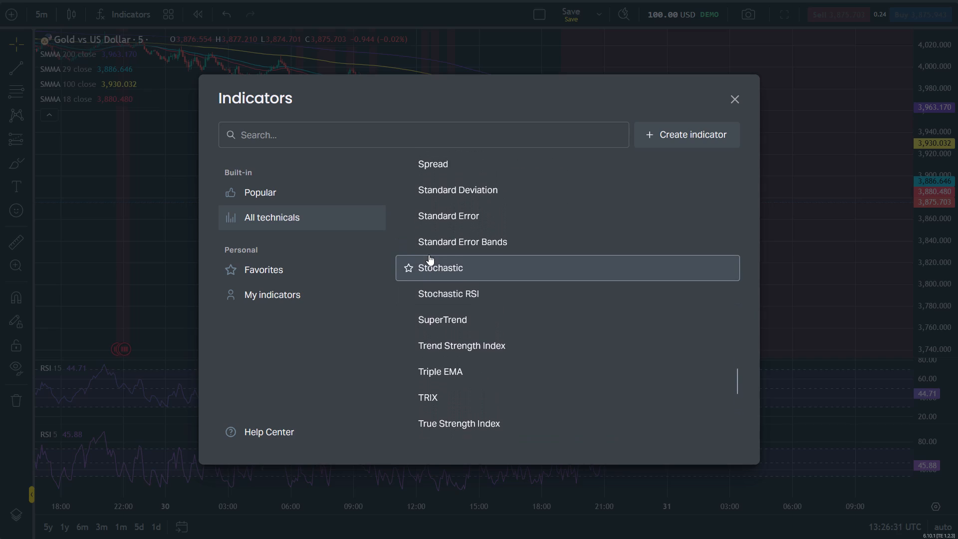
{"action": "scroll", "coordinate": [429, 255], "scroll_direction": "up", "scroll_amount": 2}
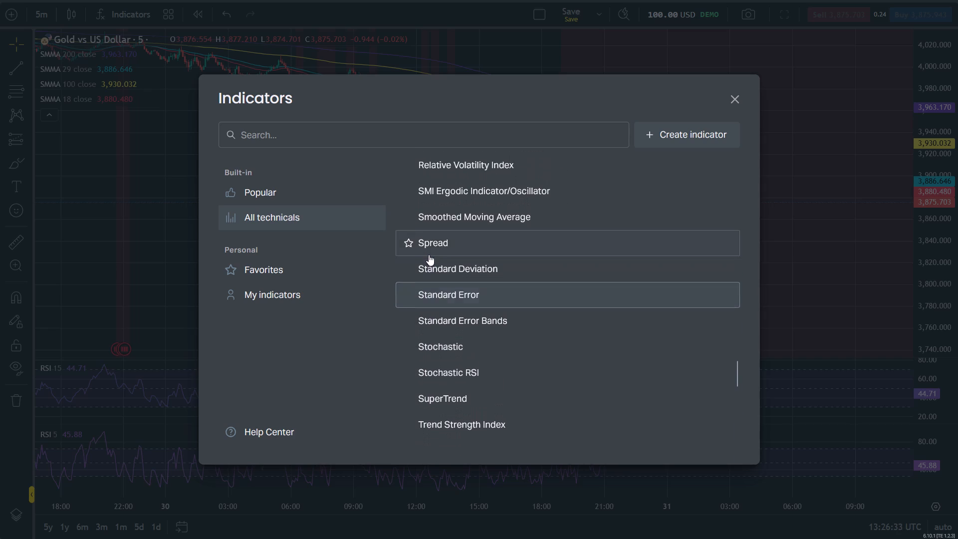
{"action": "scroll", "coordinate": [429, 255], "scroll_direction": "up", "scroll_amount": 5}
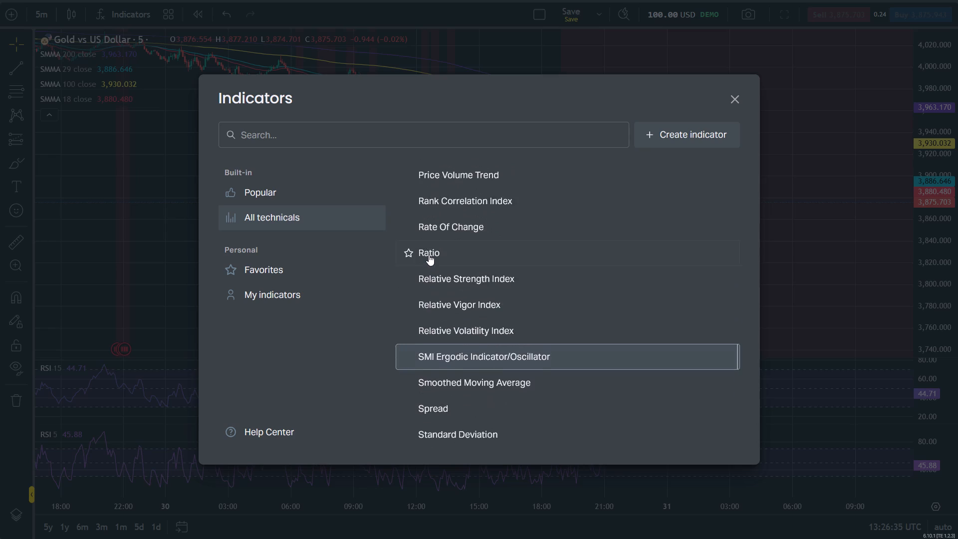
{"action": "scroll", "coordinate": [429, 255], "scroll_direction": "up", "scroll_amount": 6}
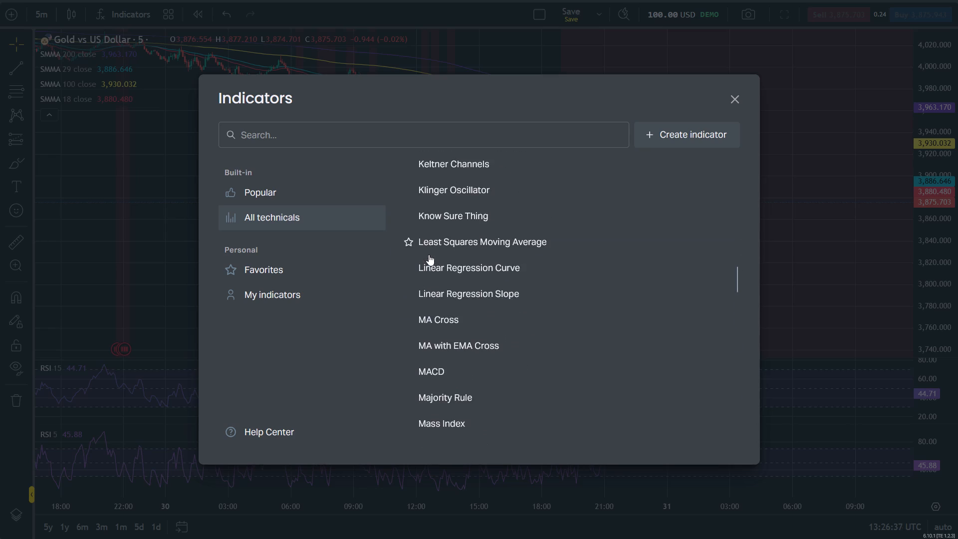
{"action": "scroll", "coordinate": [429, 255], "scroll_direction": "up", "scroll_amount": 4}
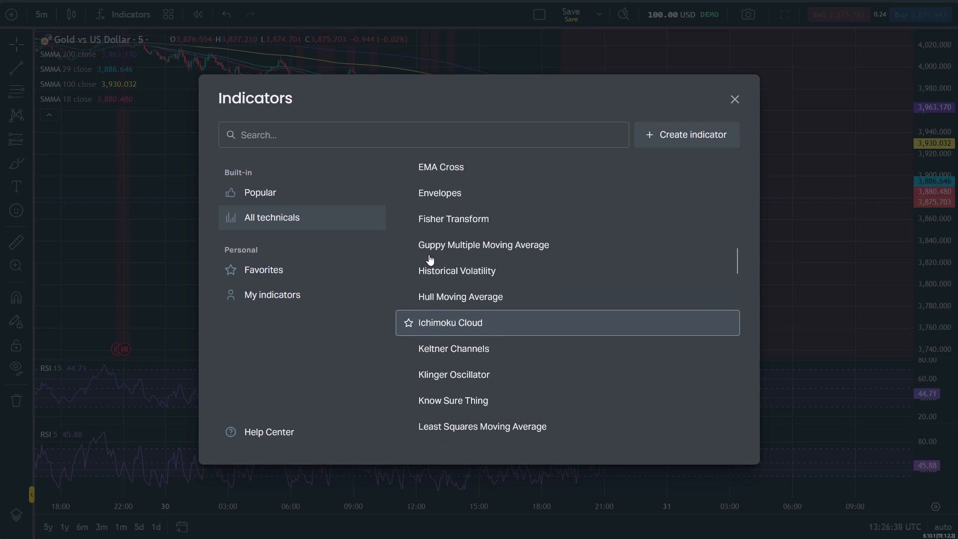
{"action": "scroll", "coordinate": [429, 255], "scroll_direction": "up", "scroll_amount": 5}
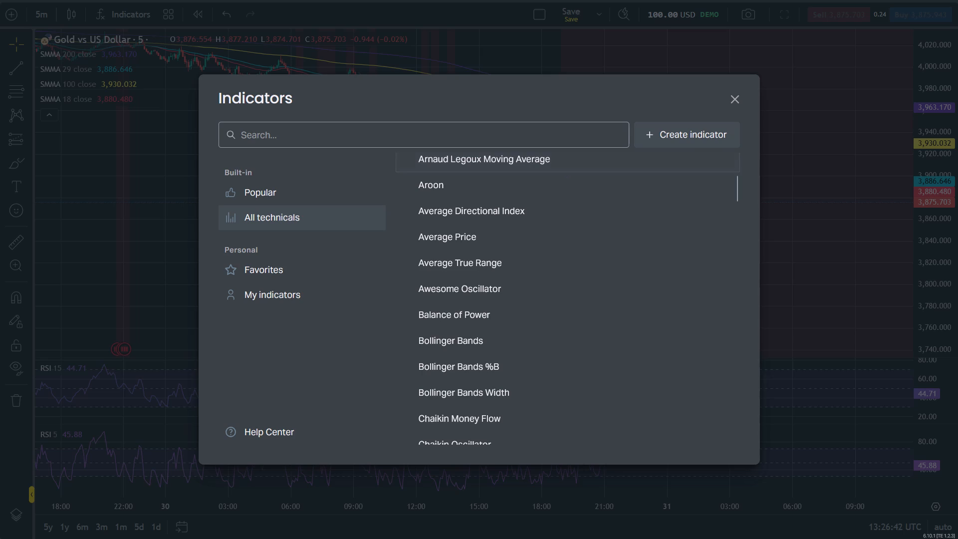
Search the indicators for "bb" and add Bollinger Bands to the gold chart, then close the indicator list.
{"action": "left_click", "coordinate": [536, 136]}
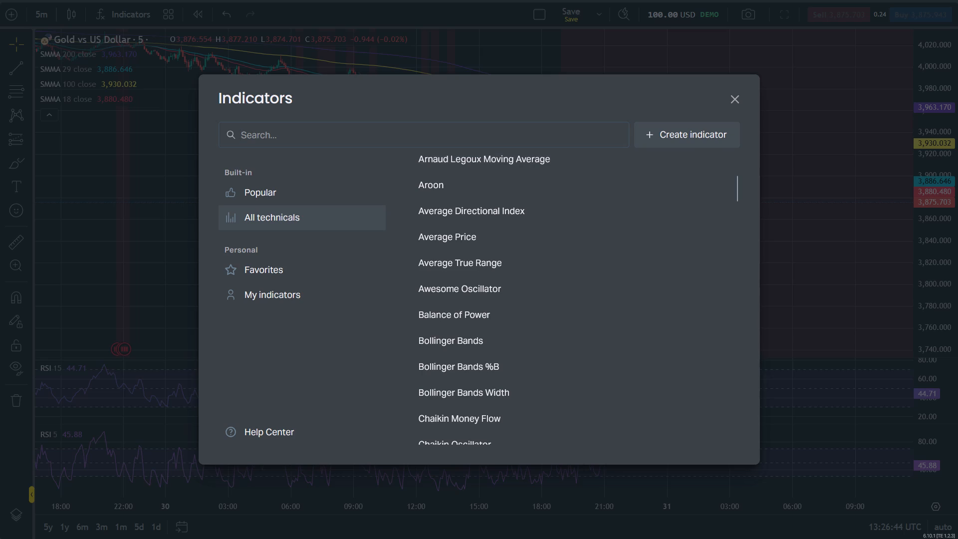
{"action": "type", "text": "bb"}
{"action": "left_click", "coordinate": [572, 194]}
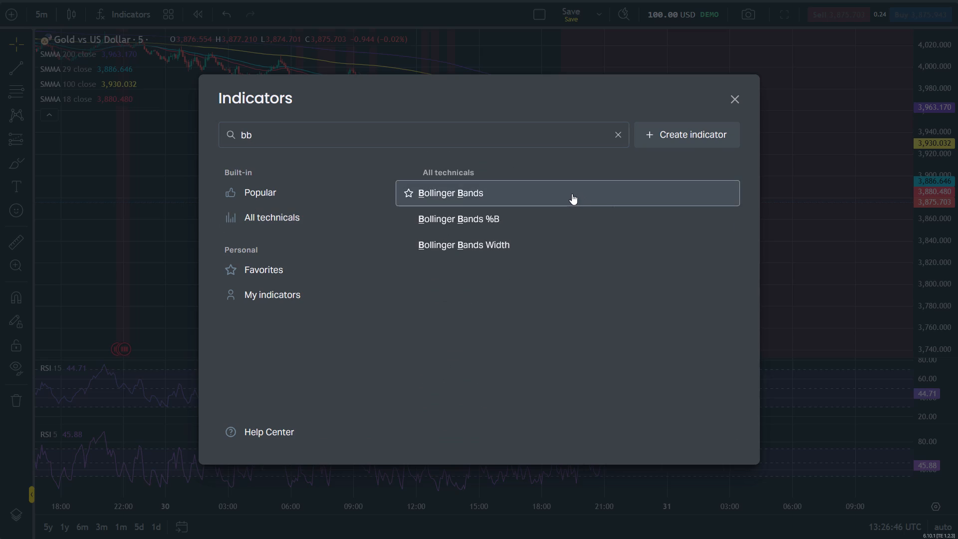
{"action": "left_click", "coordinate": [732, 95]}
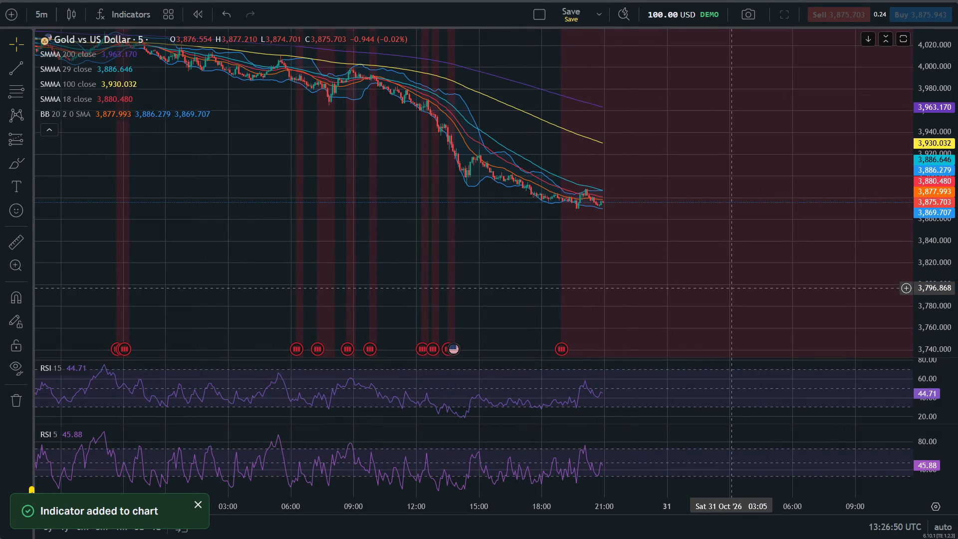
Examine the 29–30 October candles and Bollinger Bands on the 5-minute gold chart with a stretched price scale.
{"action": "left_click", "coordinate": [946, 278]}
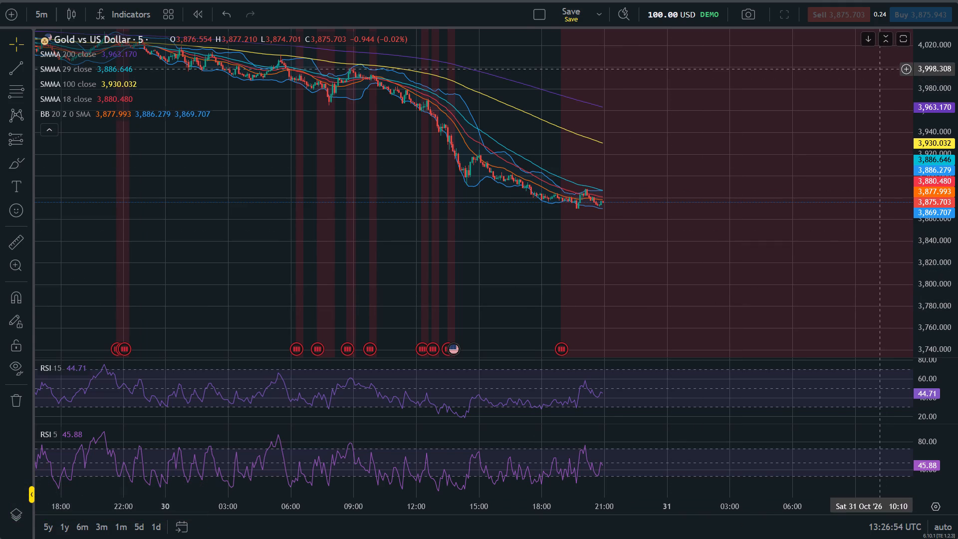
{"action": "left_click_drag", "start_coordinate": [939, 227], "coordinate": [903, 63]}
{"action": "left_click_drag", "start_coordinate": [687, 107], "coordinate": [777, 310]}
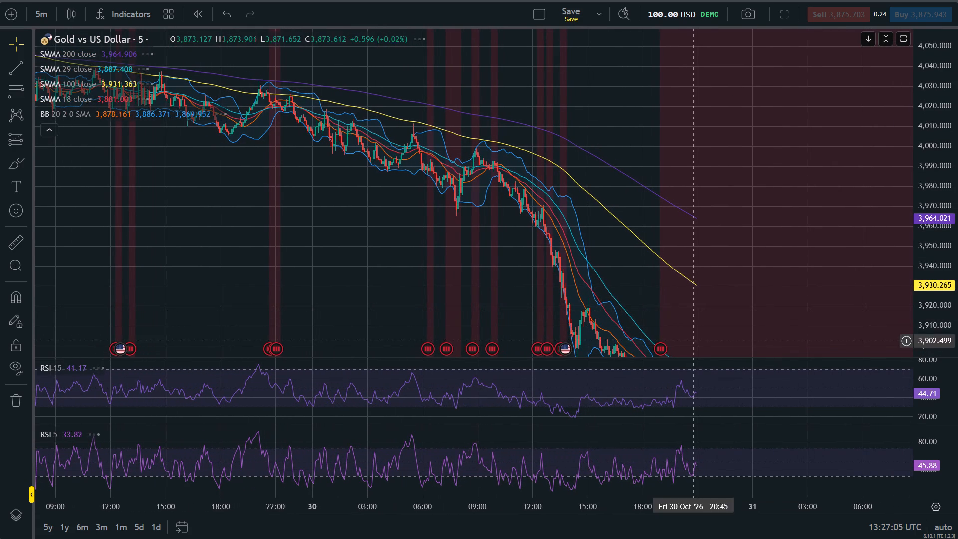
{"action": "left_click_drag", "start_coordinate": [406, 277], "coordinate": [711, 199]}
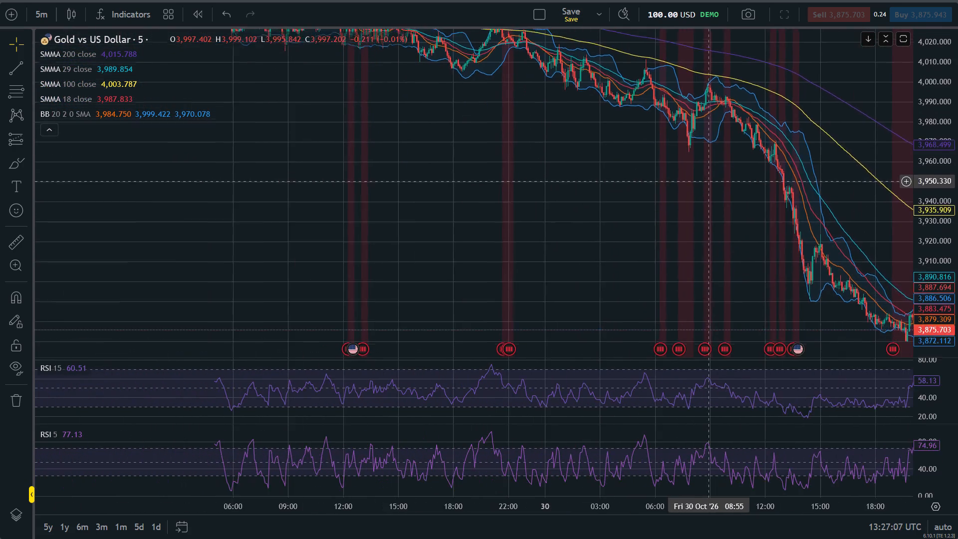
{"action": "left_click_drag", "start_coordinate": [711, 199], "coordinate": [507, 240]}
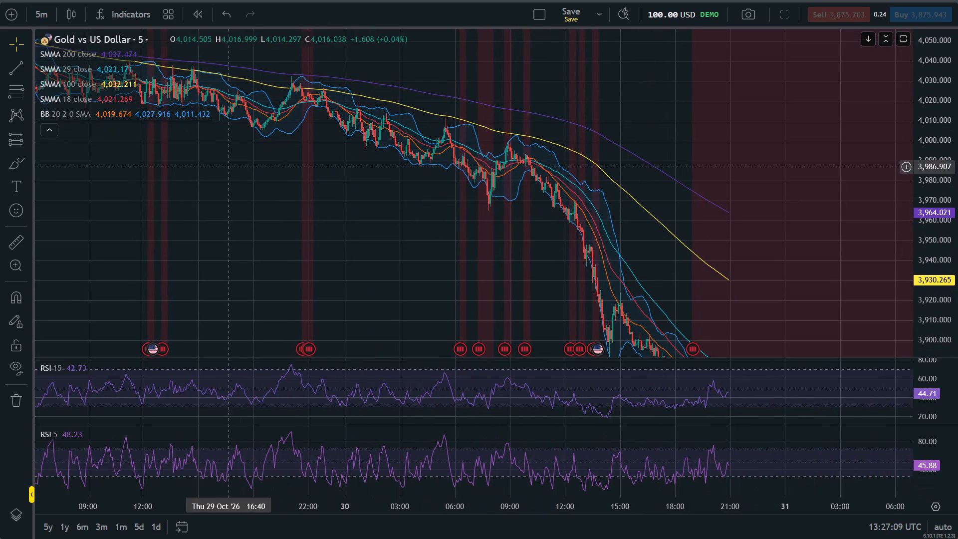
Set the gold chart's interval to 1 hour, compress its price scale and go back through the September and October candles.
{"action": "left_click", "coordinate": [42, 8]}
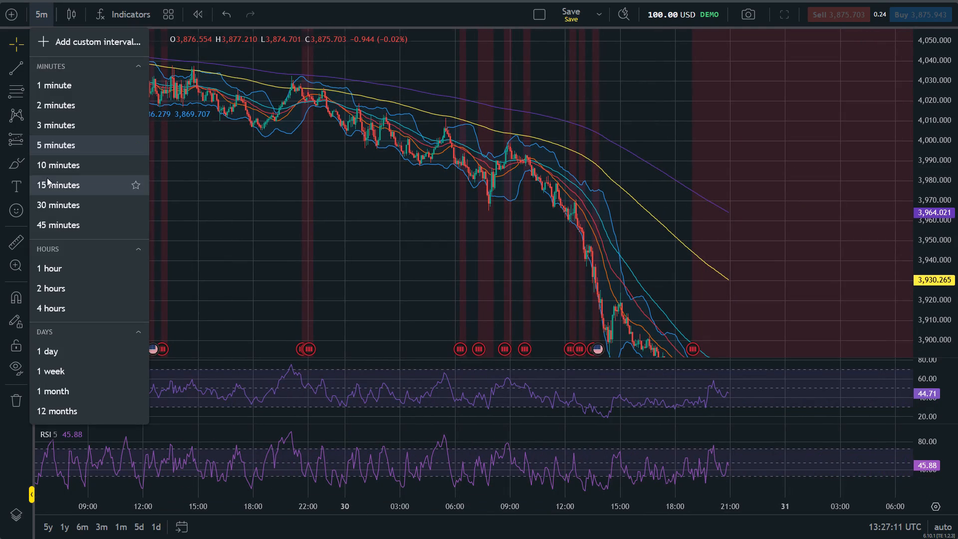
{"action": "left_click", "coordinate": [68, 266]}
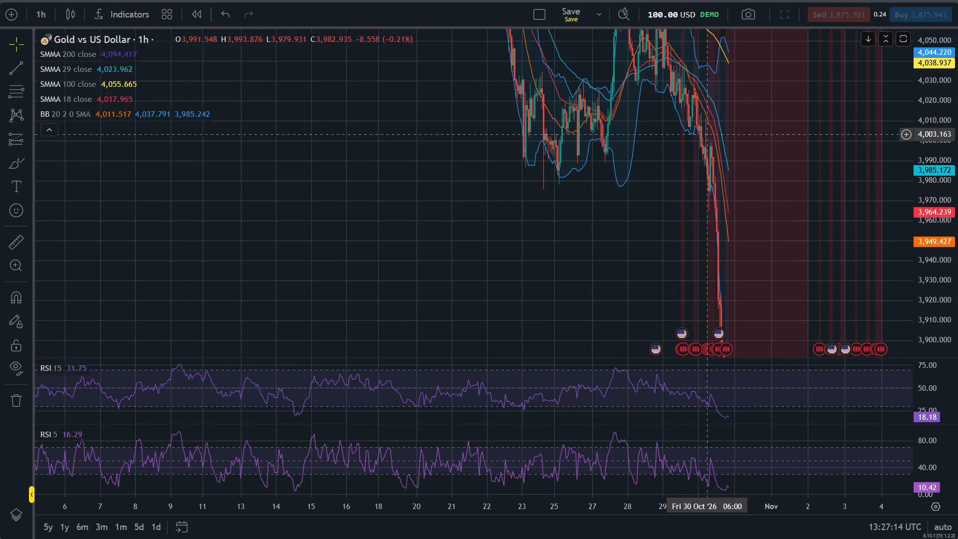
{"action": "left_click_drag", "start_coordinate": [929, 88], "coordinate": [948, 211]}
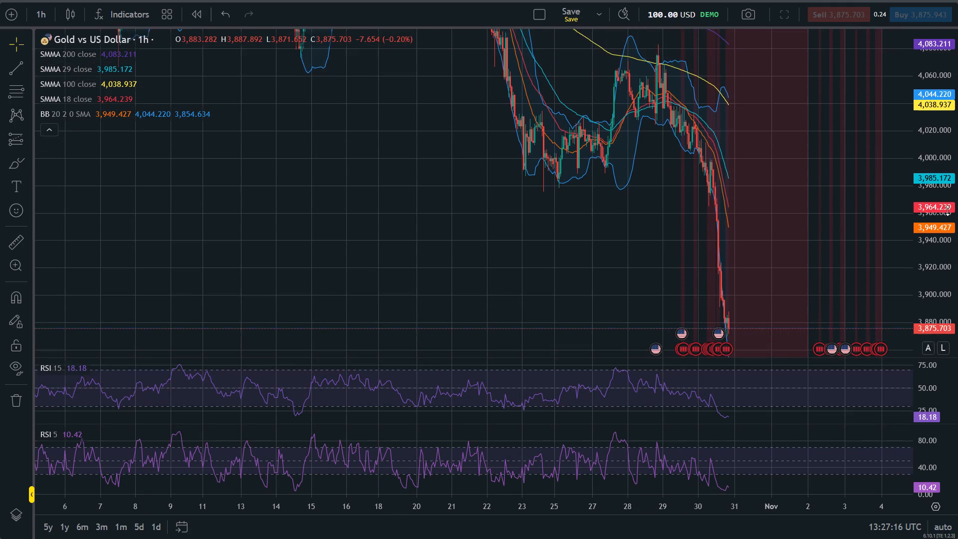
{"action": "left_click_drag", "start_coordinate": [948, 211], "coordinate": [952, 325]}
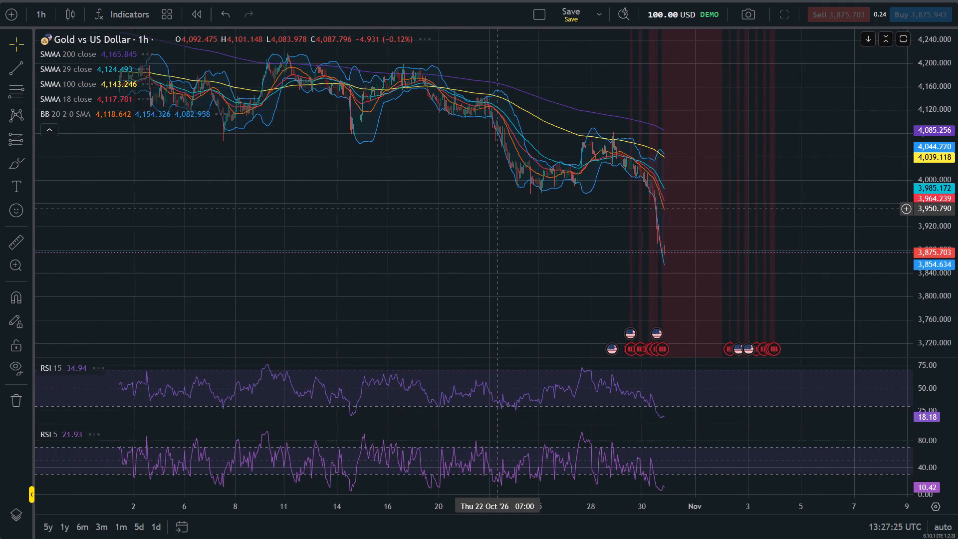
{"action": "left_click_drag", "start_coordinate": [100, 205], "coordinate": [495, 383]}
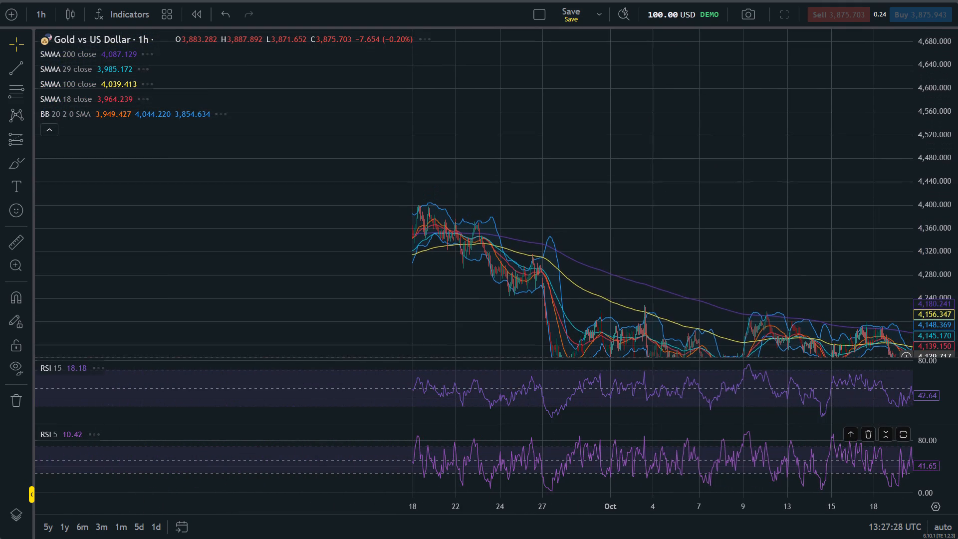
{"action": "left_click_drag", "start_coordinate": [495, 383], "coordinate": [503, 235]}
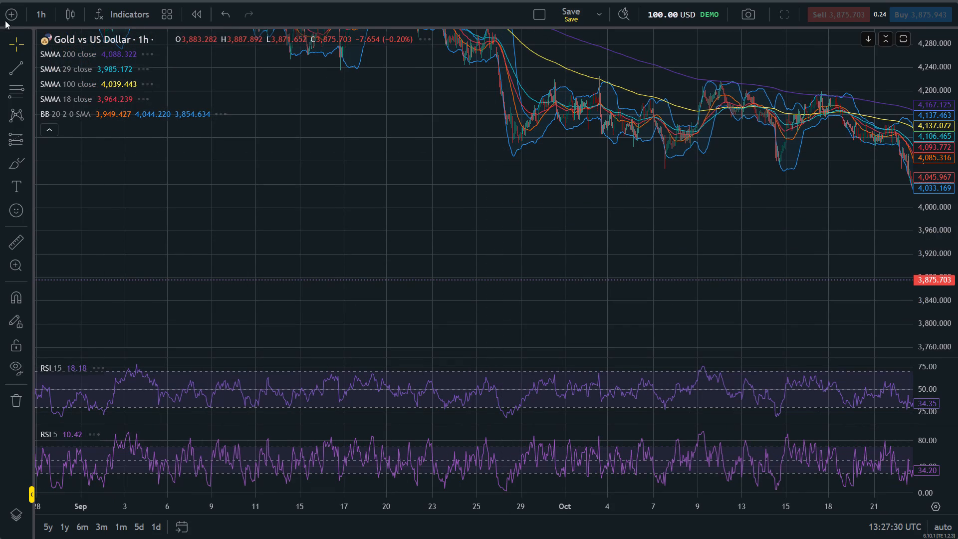
Set the gold chart's interval to 1 day and frame the March to October 2026 candles with empty space after the latest one.
{"action": "left_click", "coordinate": [39, 15]}
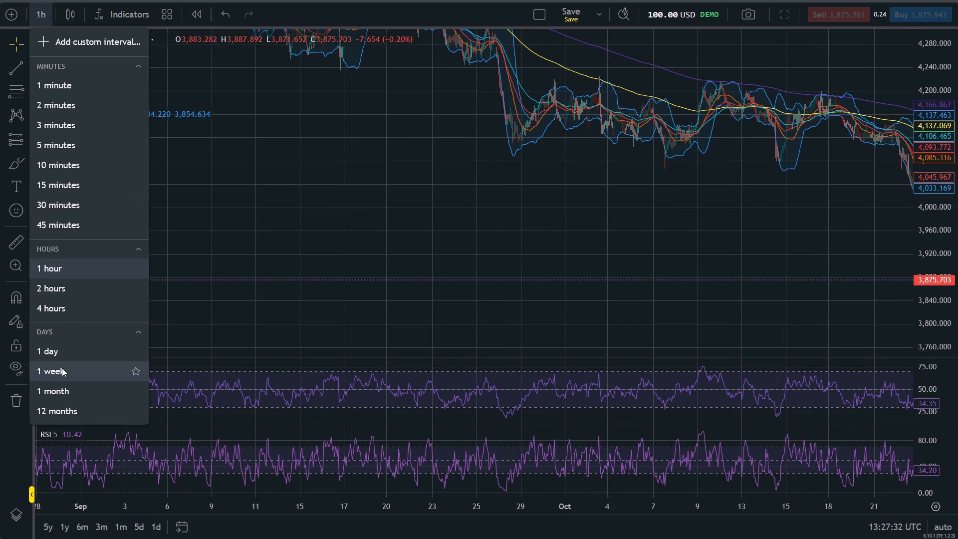
{"action": "left_click", "coordinate": [62, 353]}
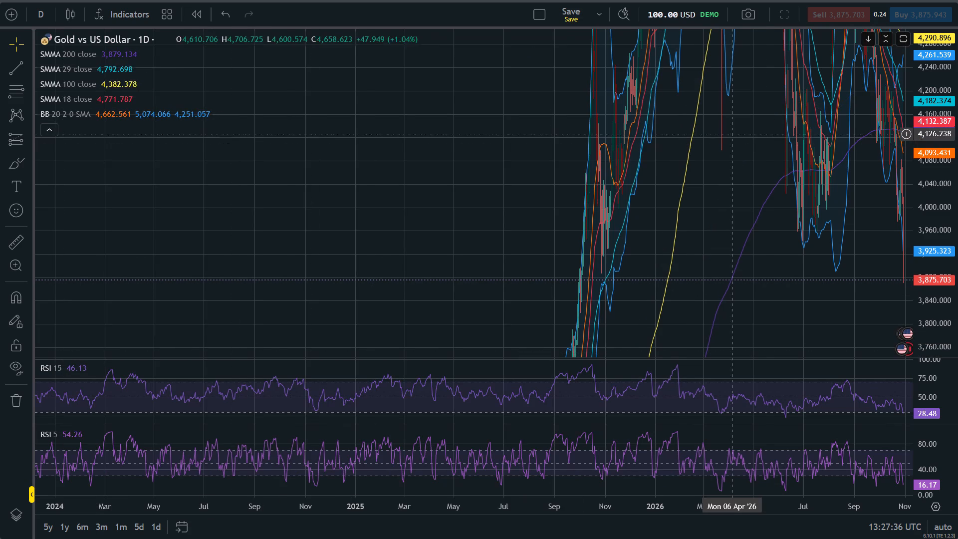
{"action": "left_click_drag", "start_coordinate": [765, 157], "coordinate": [392, 186]}
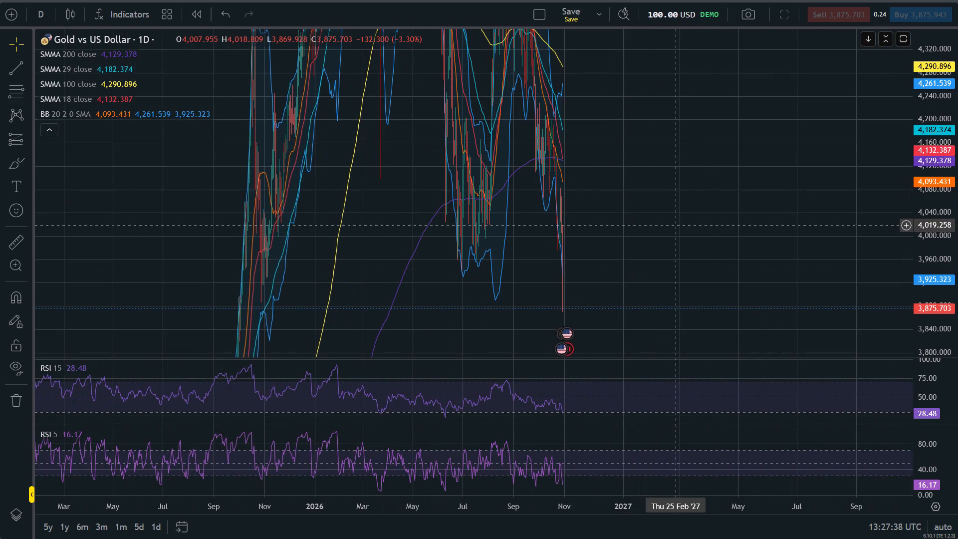
{"action": "left_click_drag", "start_coordinate": [930, 132], "coordinate": [930, 195]}
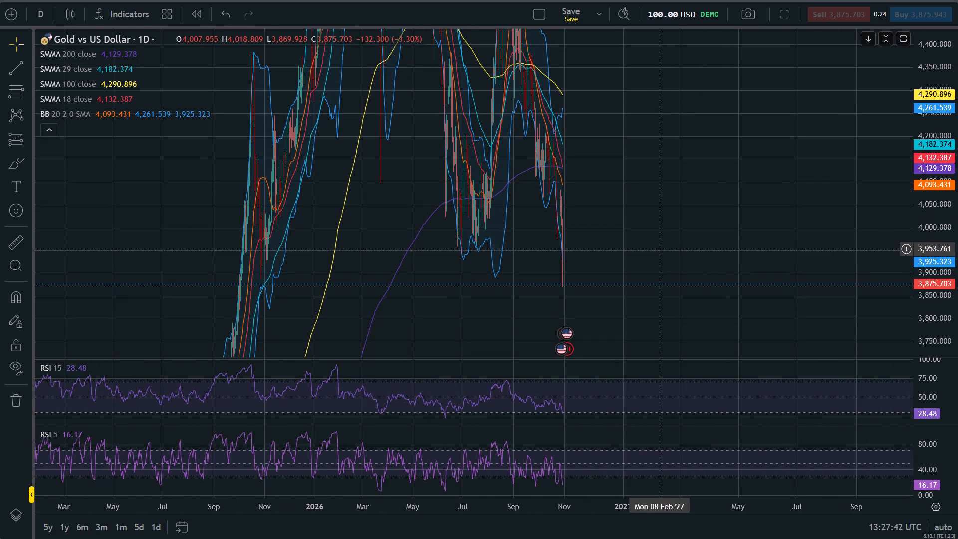
{"action": "scroll", "coordinate": [623, 267], "scroll_direction": "left", "scroll_amount": 1}
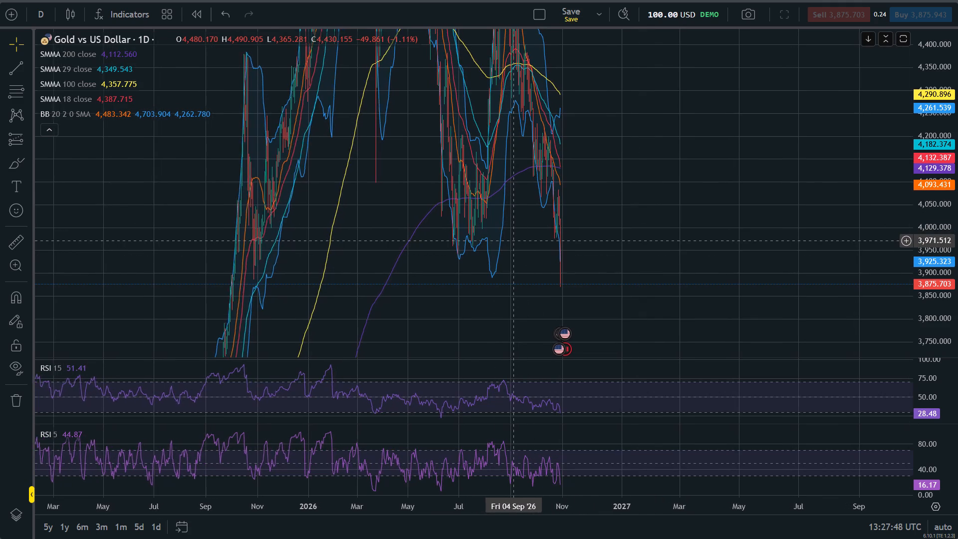
{"action": "right_click", "coordinate": [540, 190]}
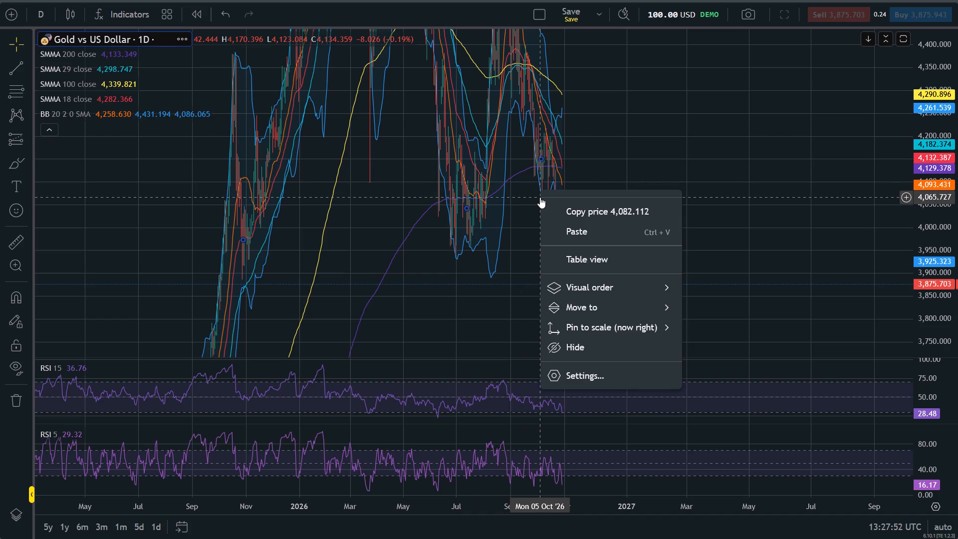
{"action": "left_click", "coordinate": [548, 148]}
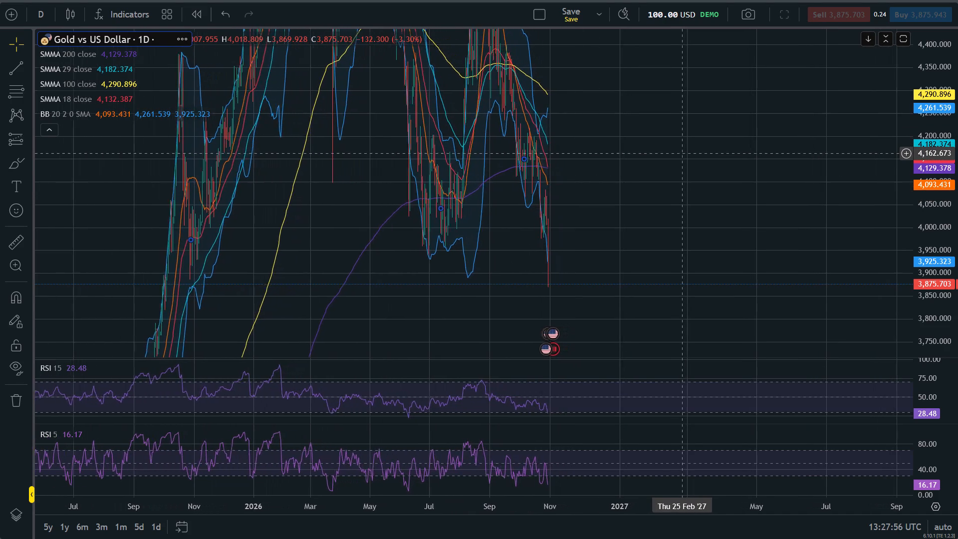
{"action": "left_click_drag", "start_coordinate": [685, 153], "coordinate": [673, 168]}
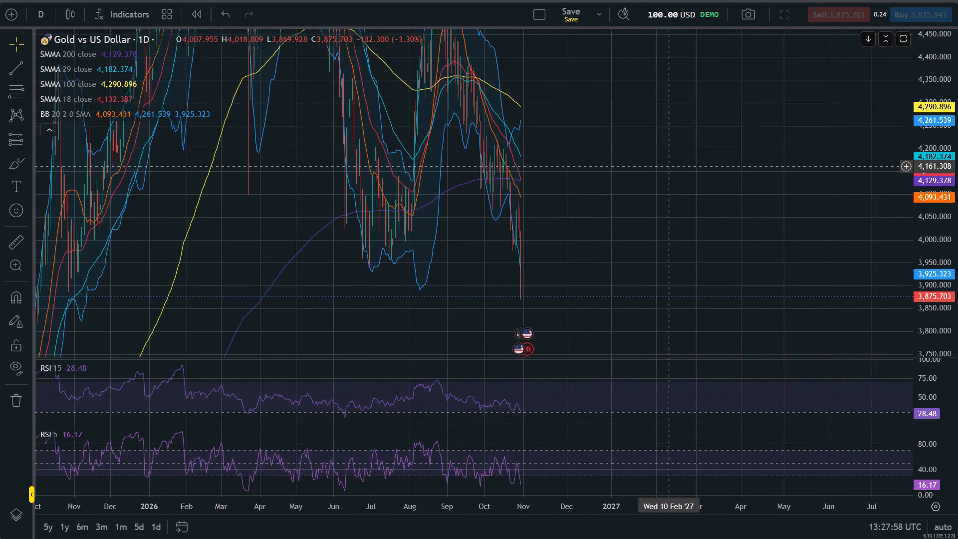
{"action": "left_click_drag", "start_coordinate": [673, 168], "coordinate": [642, 176]}
{"action": "left_click_drag", "start_coordinate": [642, 176], "coordinate": [680, 187]}
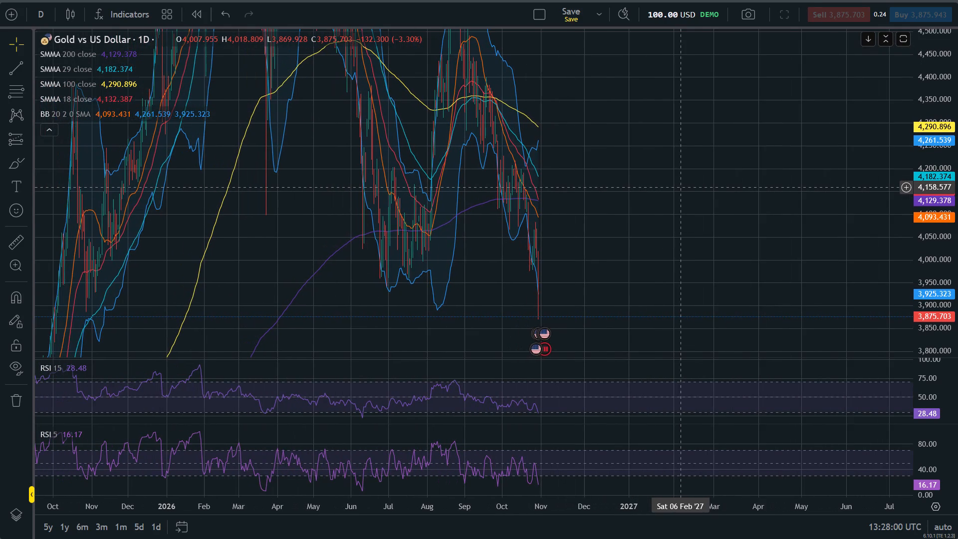
{"action": "left_click_drag", "start_coordinate": [680, 187], "coordinate": [667, 173]}
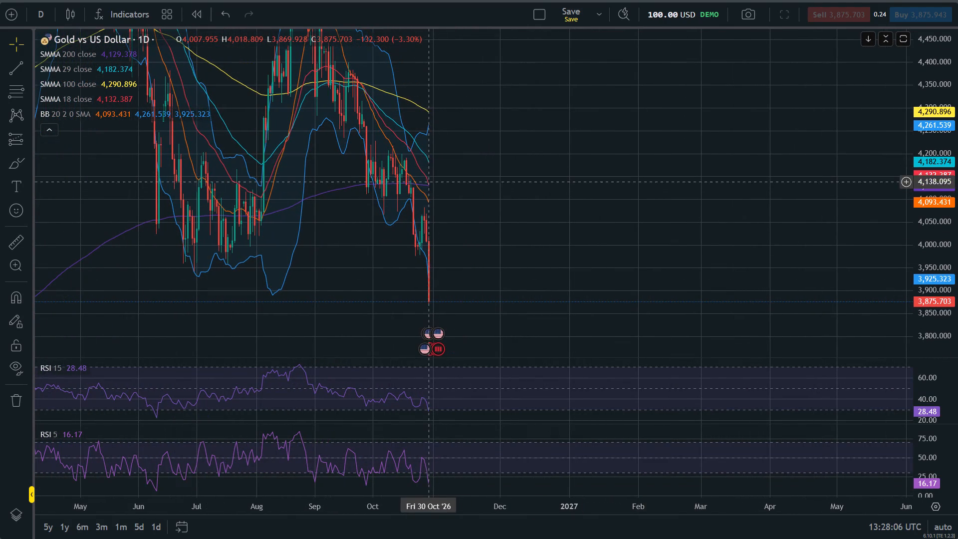
{"action": "left_click_drag", "start_coordinate": [932, 91], "coordinate": [939, 131]}
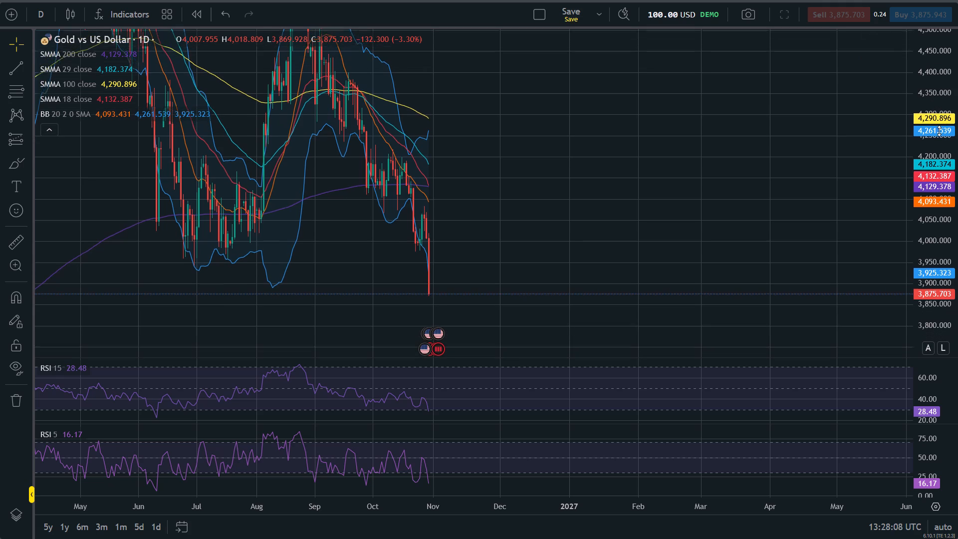
{"action": "left_click_drag", "start_coordinate": [939, 131], "coordinate": [940, 146]}
{"action": "left_click_drag", "start_coordinate": [374, 222], "coordinate": [456, 251]}
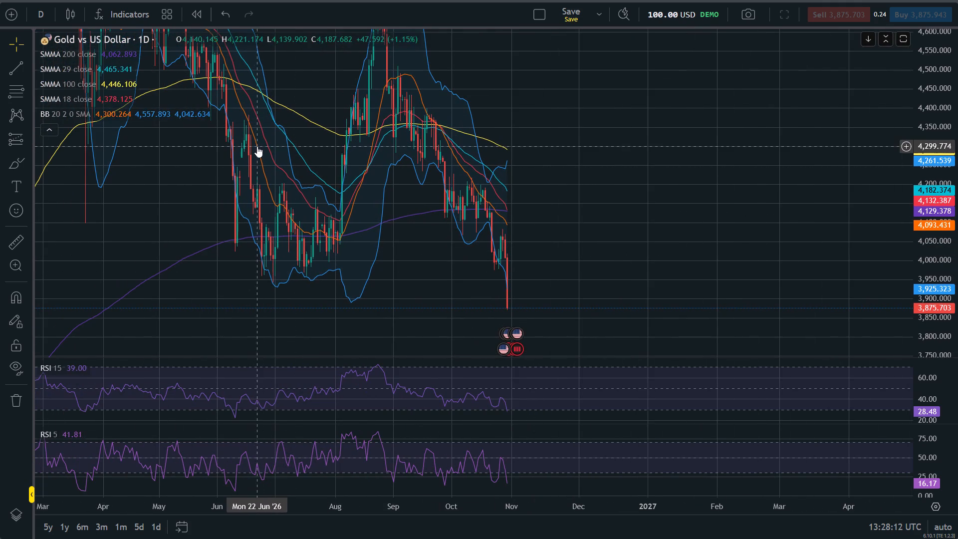
Draw a nearly horizontal trend line at about 3,939 along the summer lows, from 4 May to 30 November 2026.
{"action": "left_click_drag", "start_coordinate": [12, 70], "coordinate": [225, 329]}
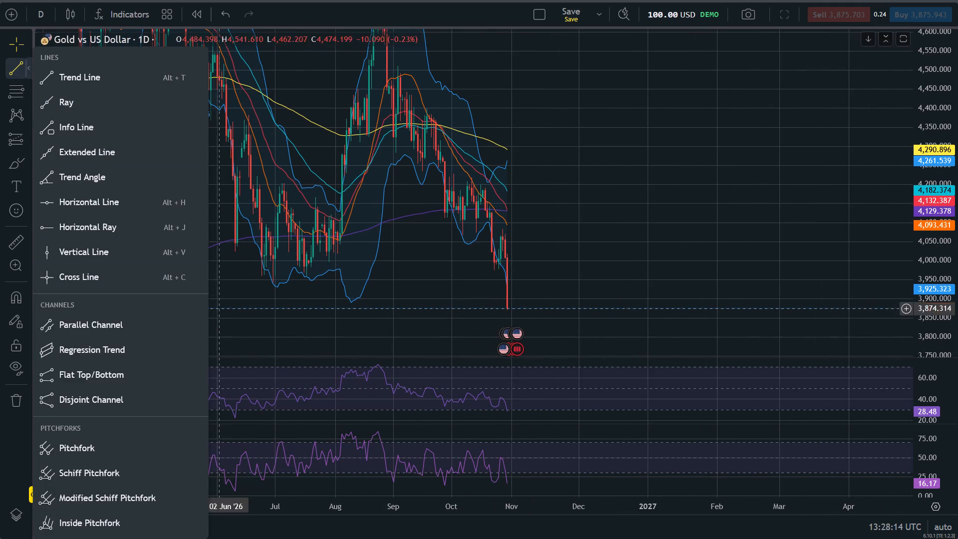
{"action": "left_click_drag", "start_coordinate": [225, 329], "coordinate": [81, 77]}
{"action": "left_click", "coordinate": [81, 77]}
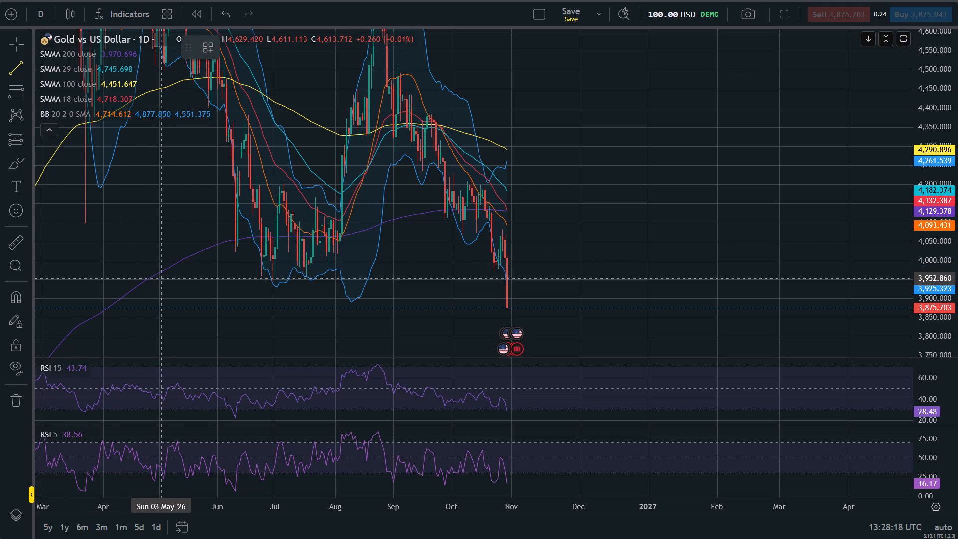
{"action": "left_click", "coordinate": [164, 283]}
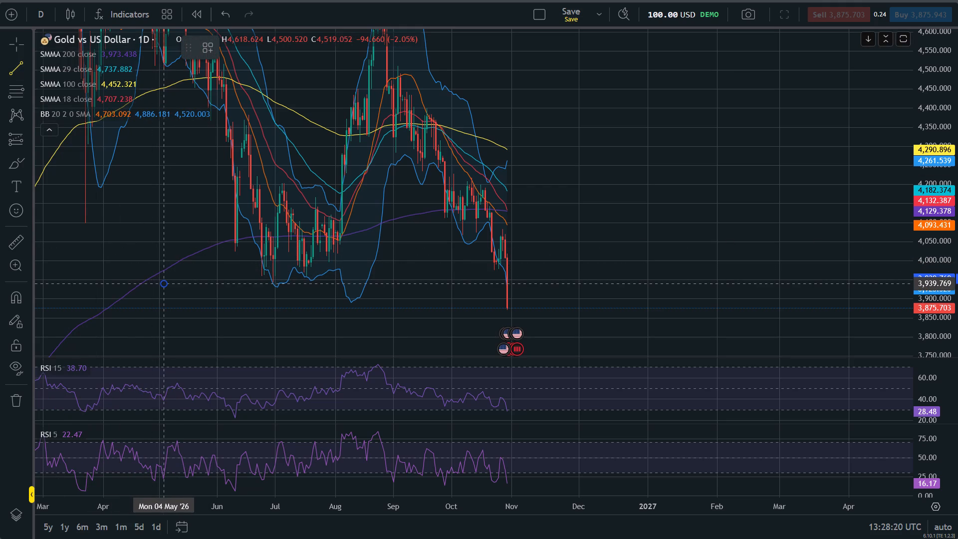
{"action": "left_click", "coordinate": [576, 284]}
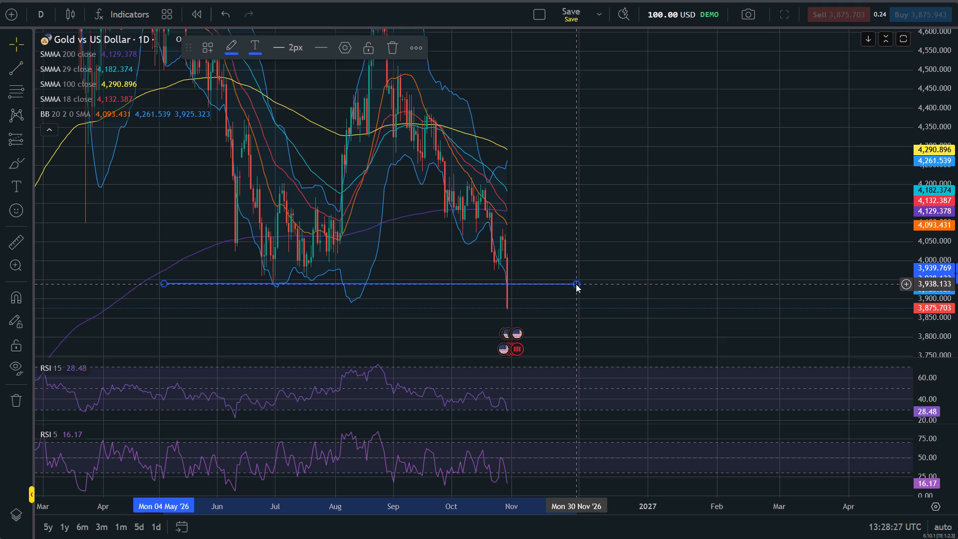